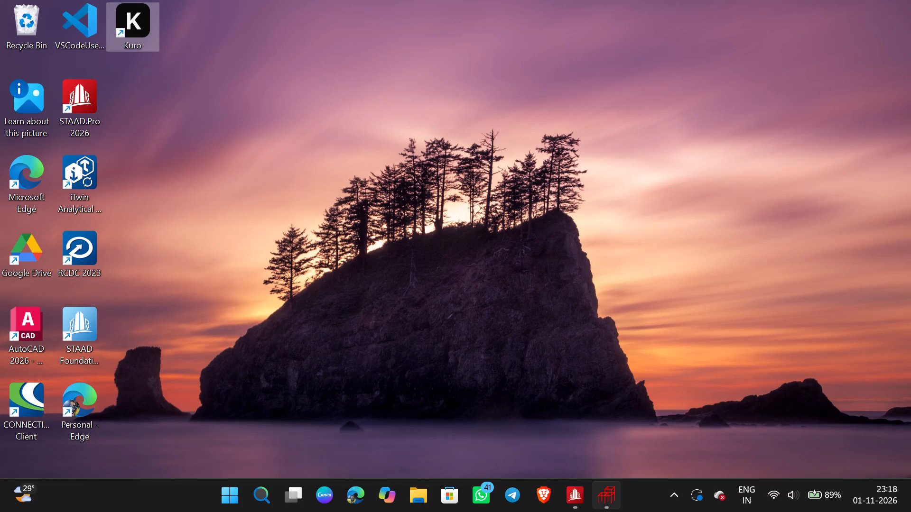
Close the StWizard window and return to the p5q3 model in STAAD.Pro.
click(615, 424)
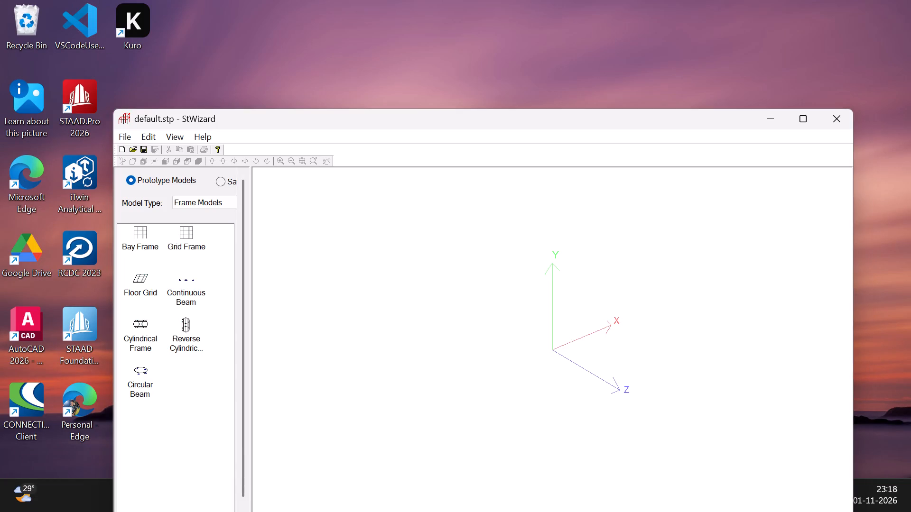
click(804, 118)
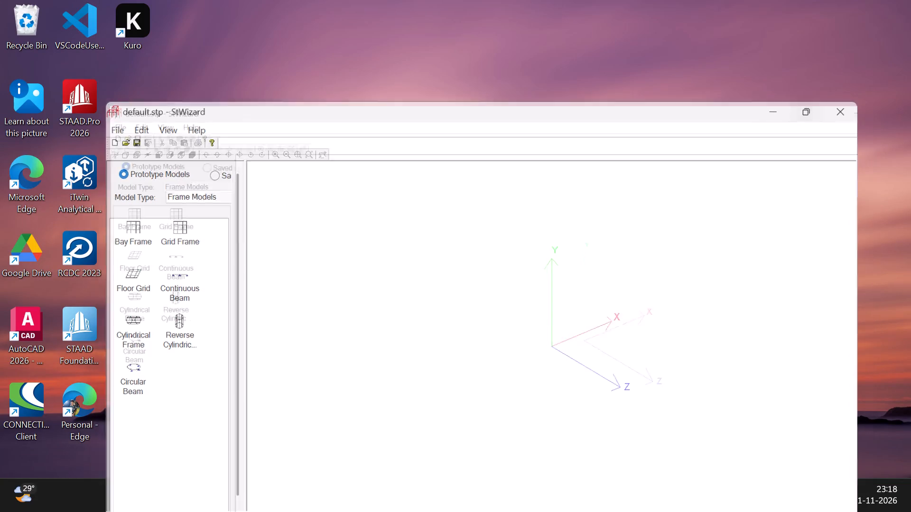
scroll(540, 235, down, 1)
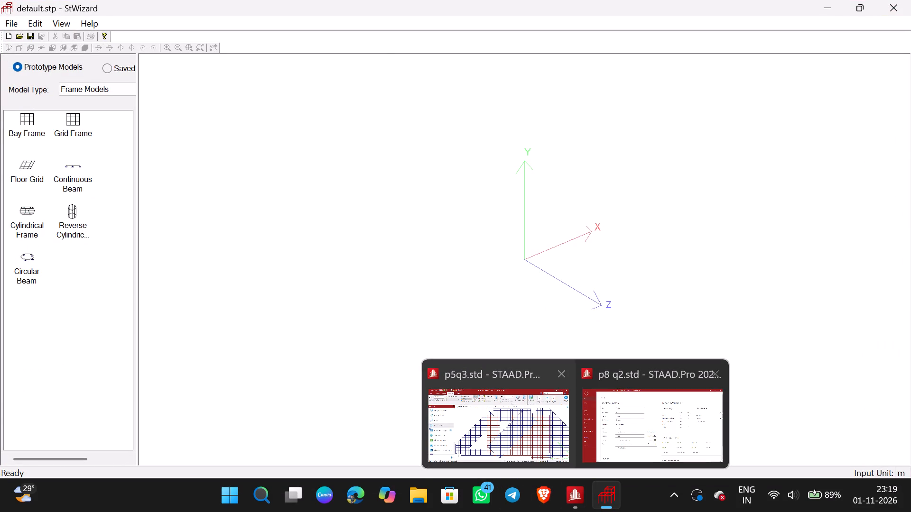
click(518, 423)
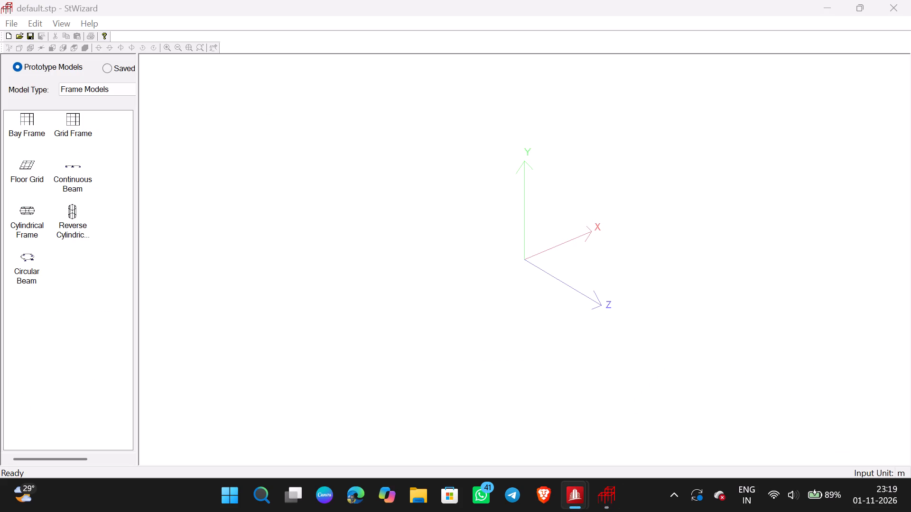
click(583, 494)
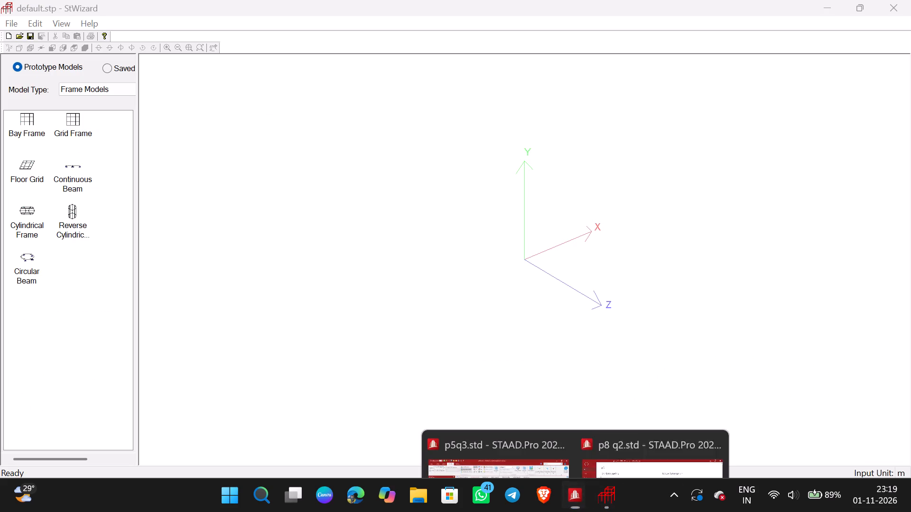
click(543, 439)
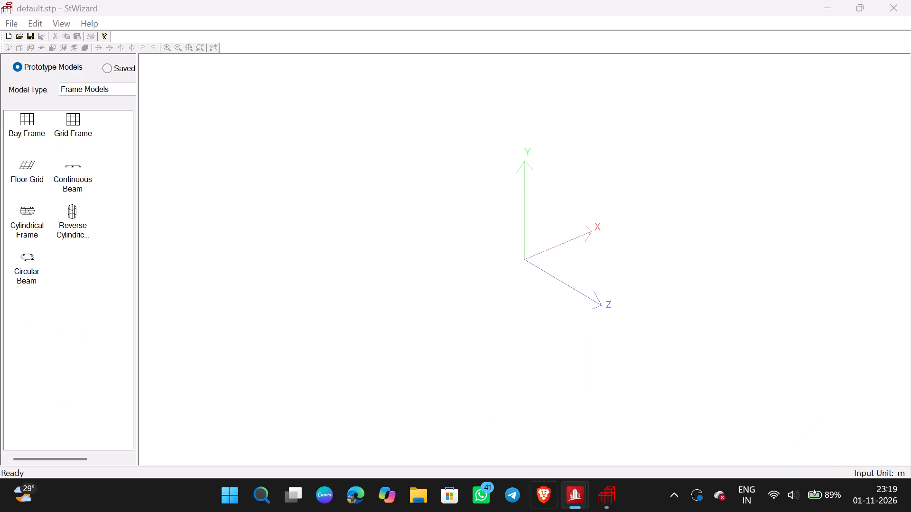
click(574, 492)
click(522, 447)
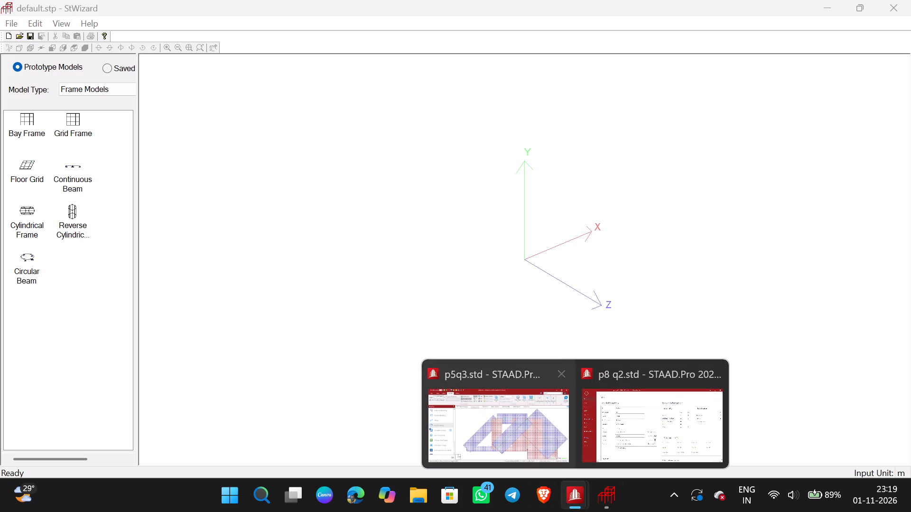
click(630, 410)
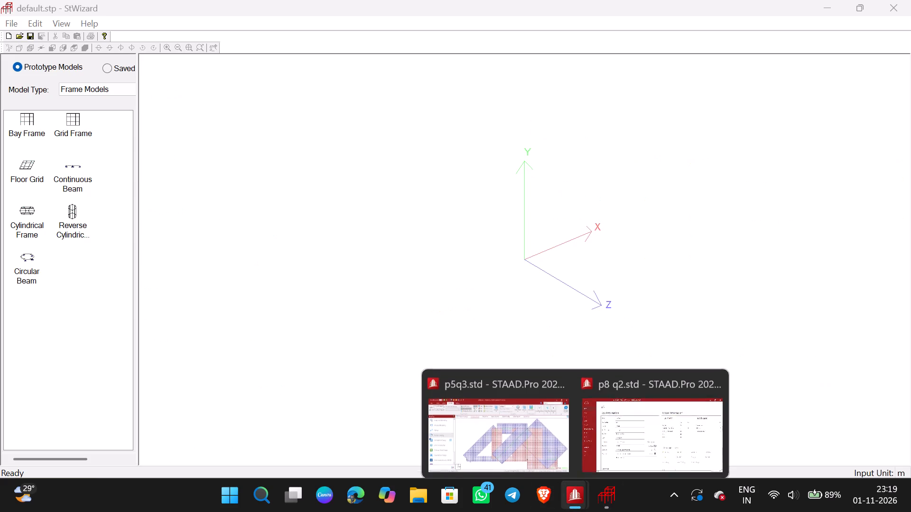
click(567, 502)
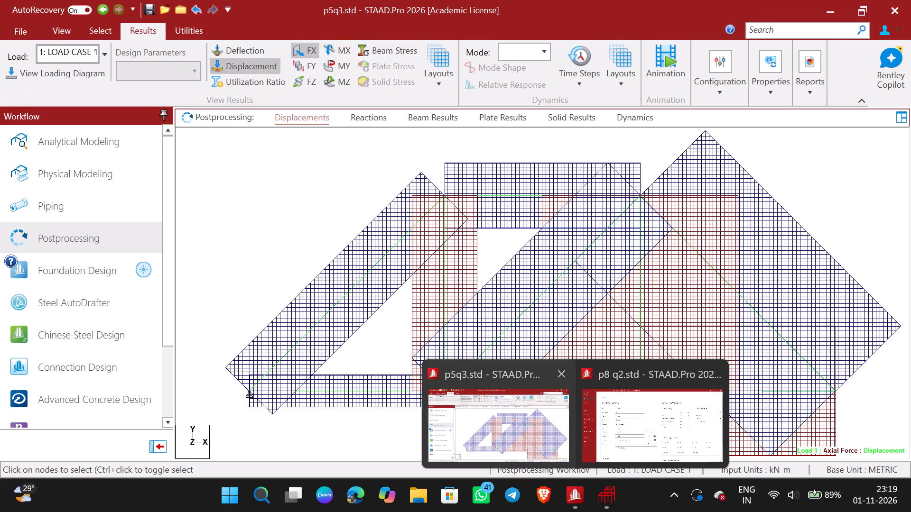
click(548, 403)
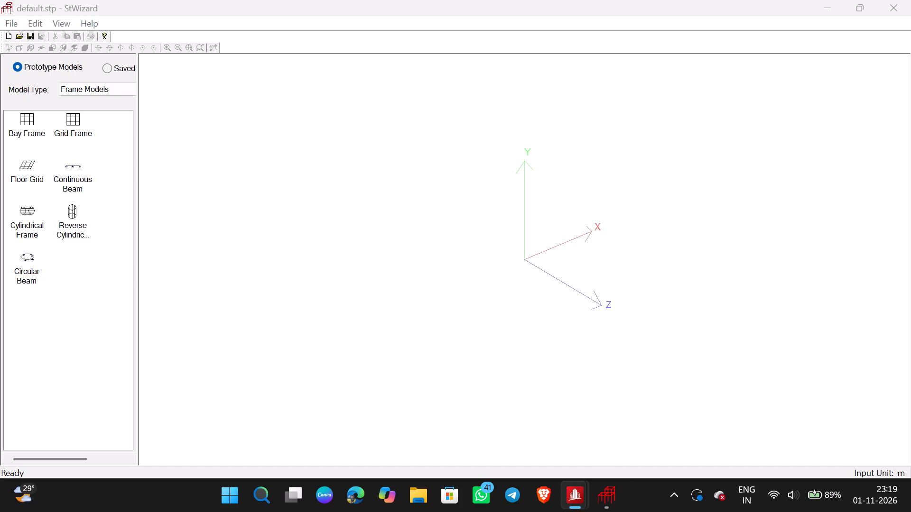
click(885, 7)
Save the p5q3 model.
scroll(517, 283, down, 9)
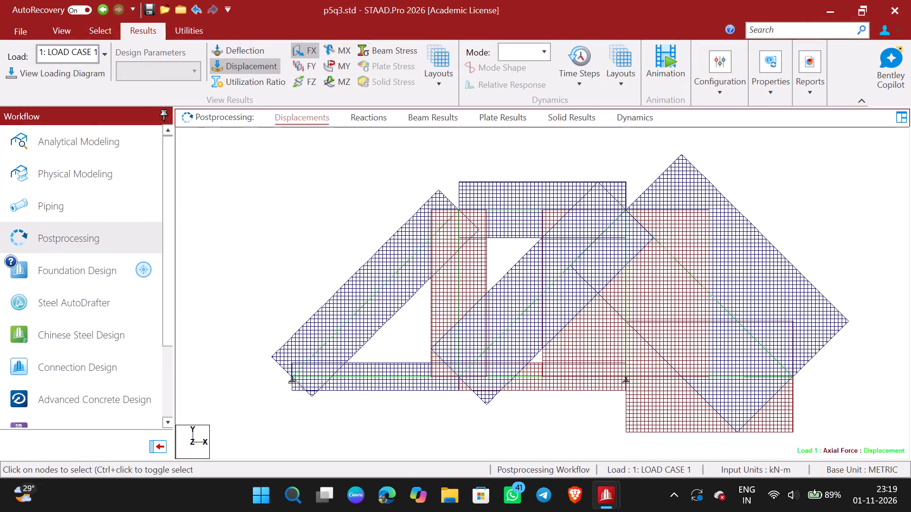
click(148, 10)
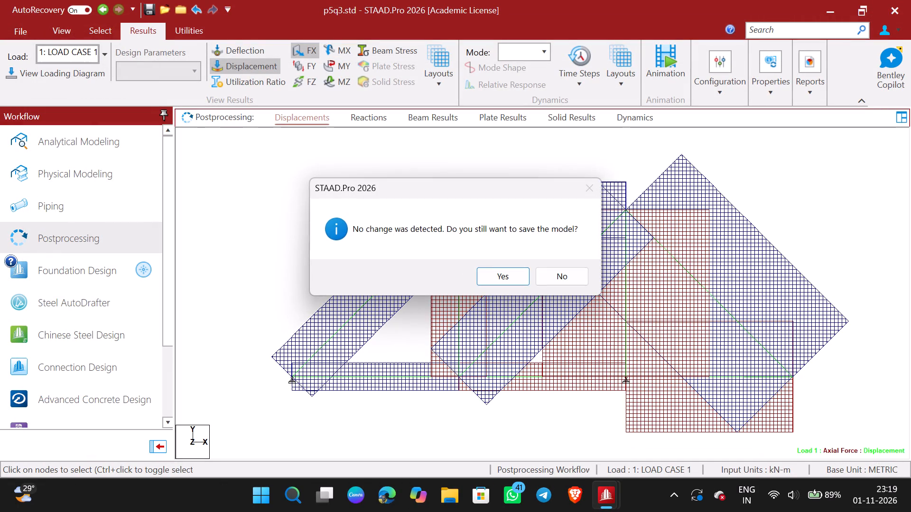
click(497, 275)
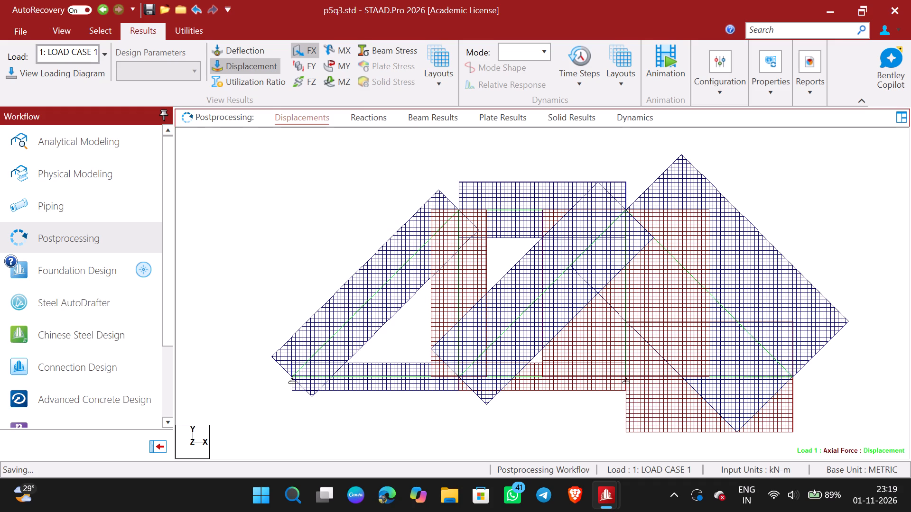
scroll(468, 364, down, 7)
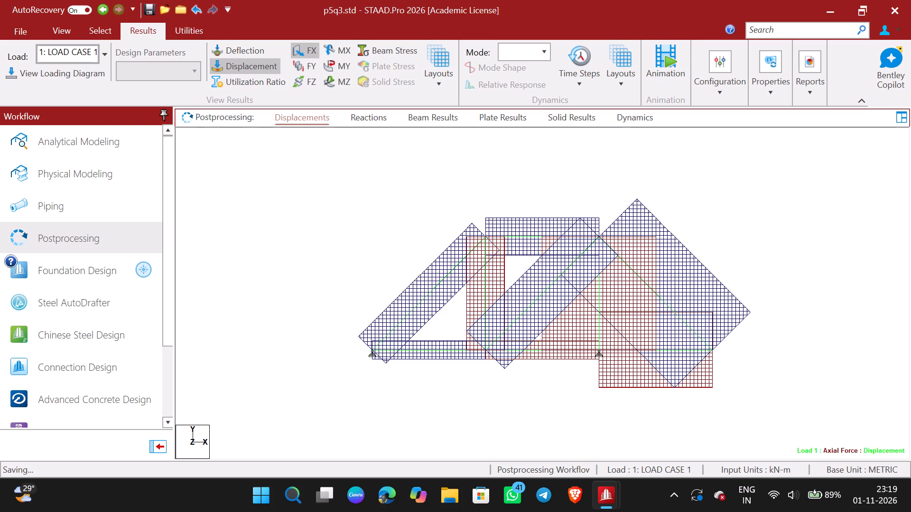
scroll(494, 307, down, 4)
scroll(494, 307, up, 7)
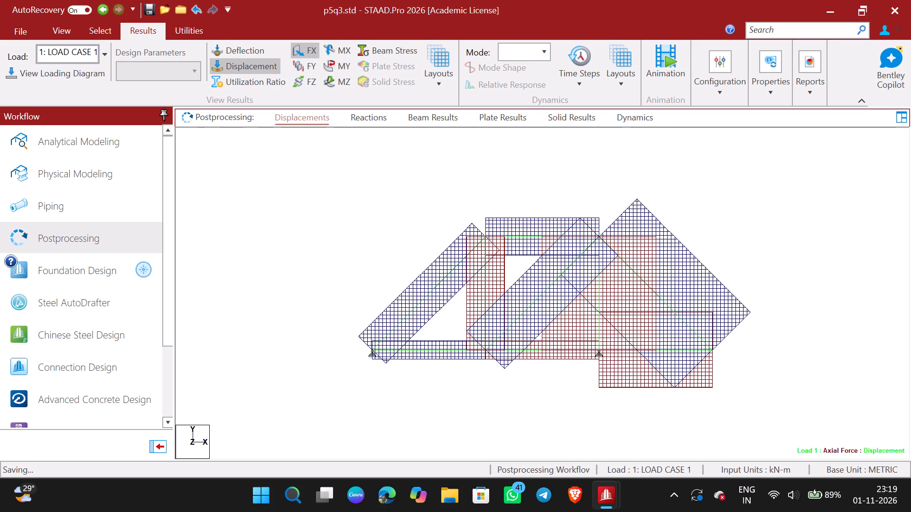
scroll(494, 307, up, 7)
Create a new analytical model in metric units with the file name p7q2.
click(22, 30)
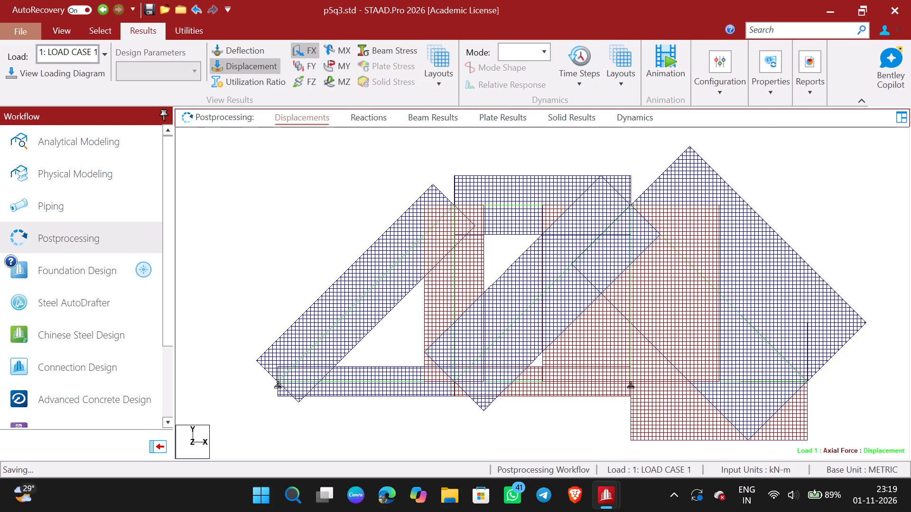
click(73, 100)
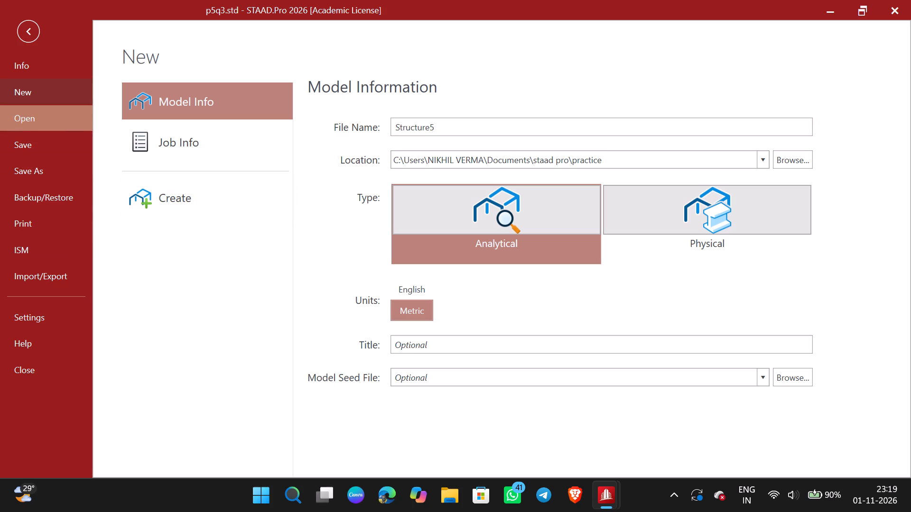
click(28, 99)
click(446, 125)
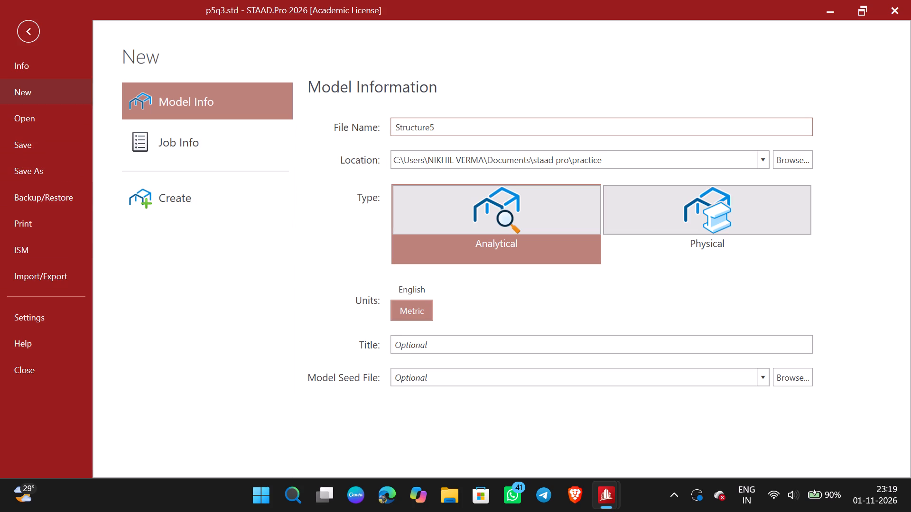
key(BackSpace)
key(BackSpace)
key(BackSpace)
key(BackSpace)
key(BackSpace)
key(BackSpace)
key(BackSpace)
key(BackSpace)
key(BackSpace)
key(BackSpace)
key(BackSpace)
key(BackSpace)
key(BackSpace)
key(BackSpace)
key(p)
key(7)
key(q)
key(1)
key(BackSpace)
key(2)
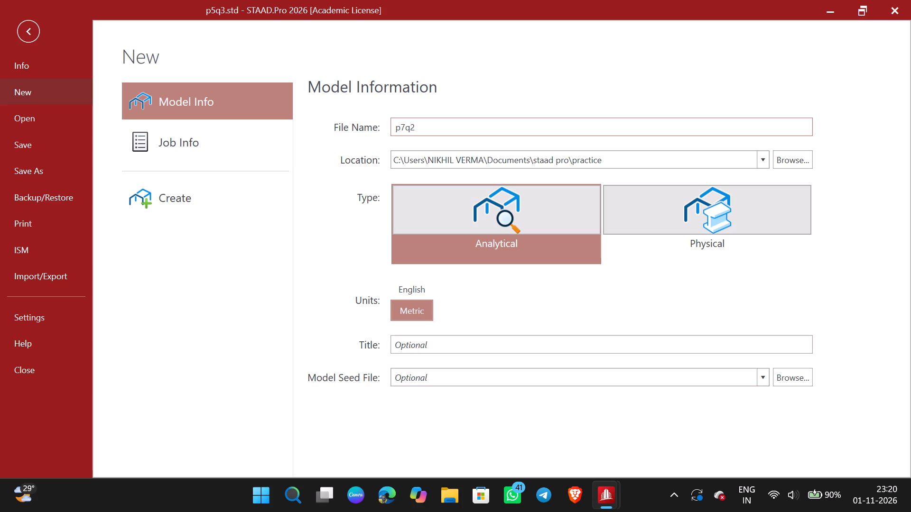
click(264, 198)
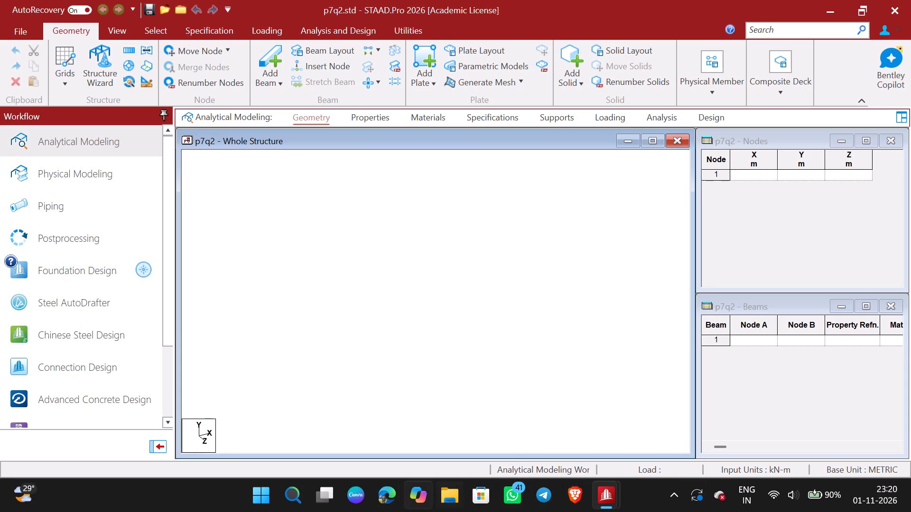
Search the computer for Excel and launch it.
double_click(256, 495)
click(256, 495)
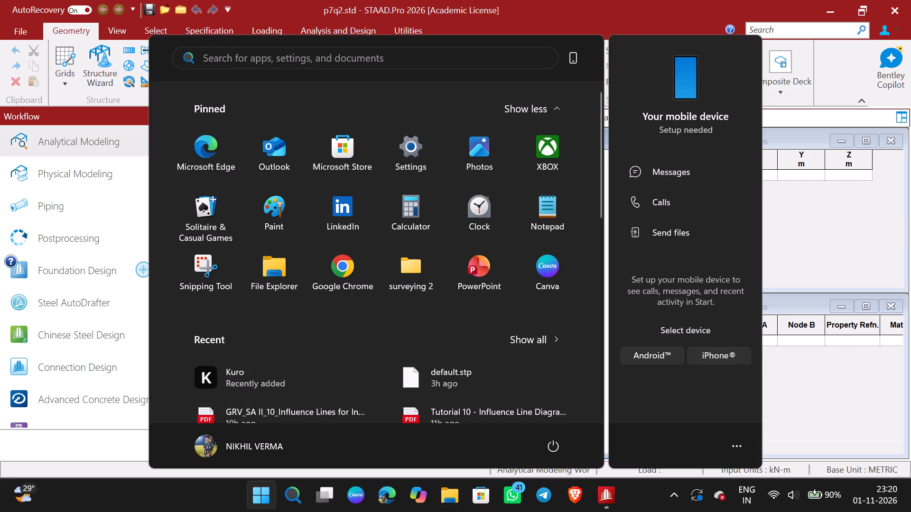
click(403, 55)
text(ex)
double_click(373, 156)
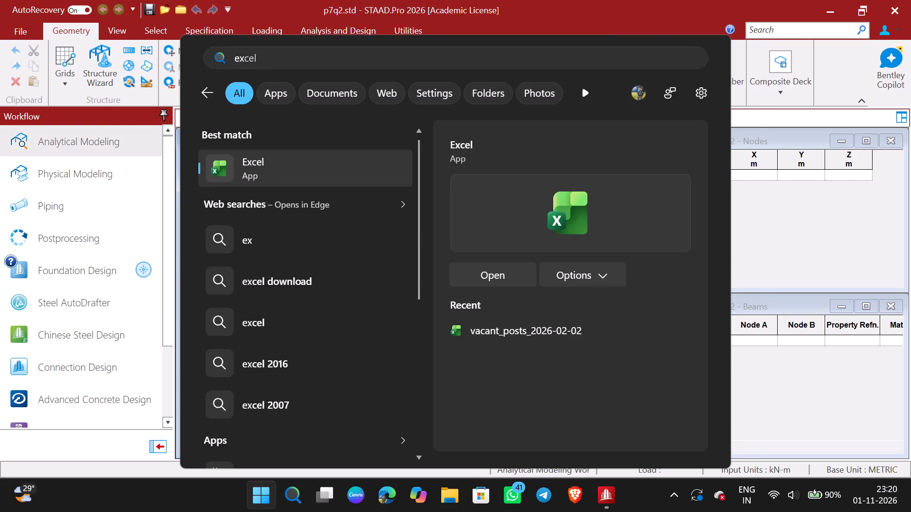
double_click(349, 167)
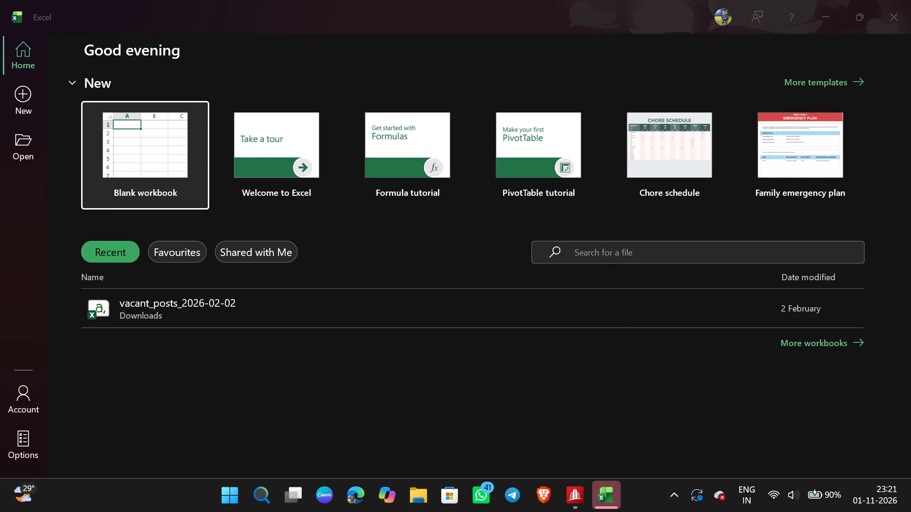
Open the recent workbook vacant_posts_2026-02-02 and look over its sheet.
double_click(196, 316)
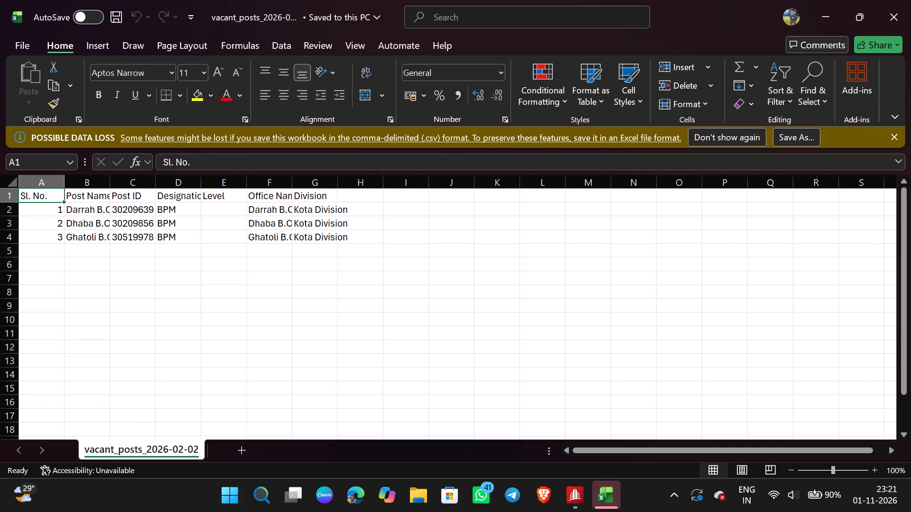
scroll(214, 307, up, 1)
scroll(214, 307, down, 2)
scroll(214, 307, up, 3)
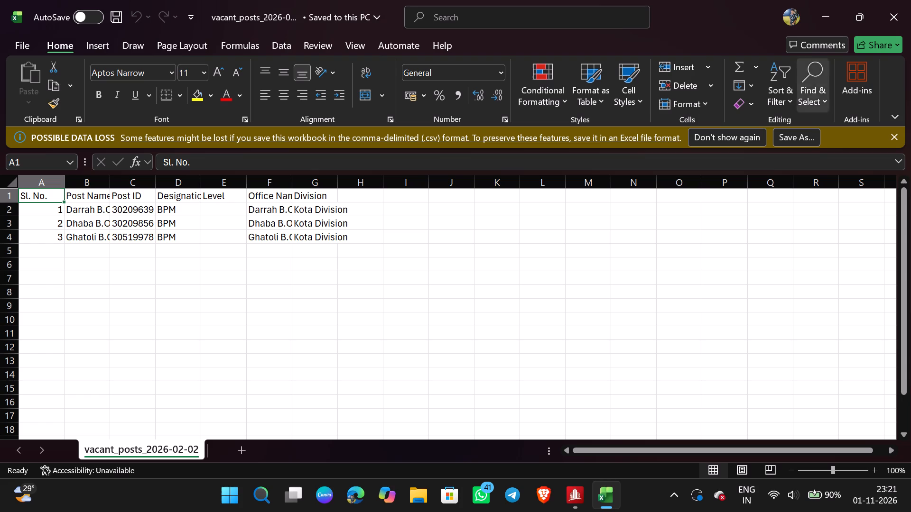
Create a new blank workbook.
click(21, 46)
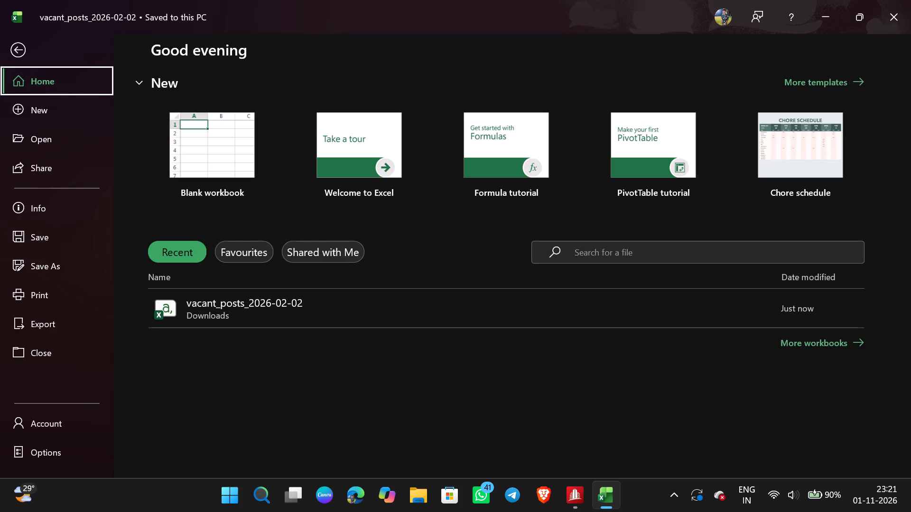
click(59, 120)
click(212, 120)
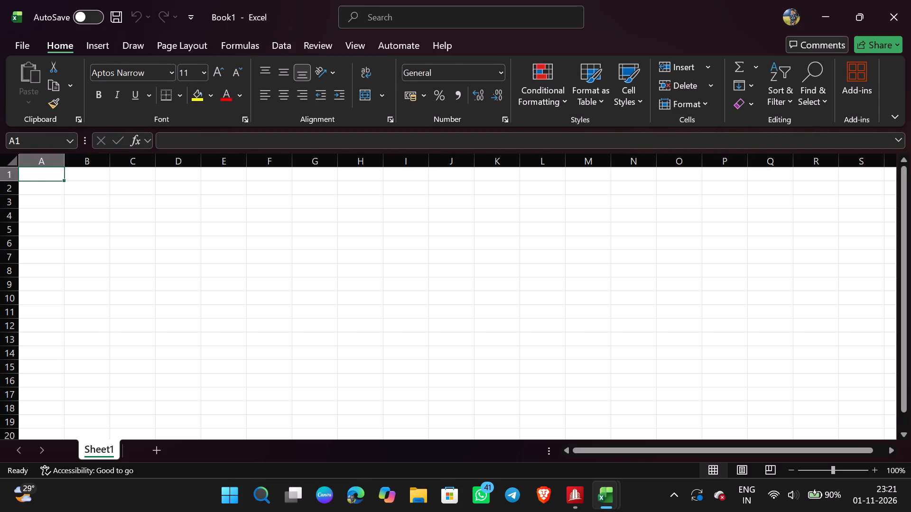
Enter the table headings beam, x, y and z in cells D4 to G4.
click(174, 212)
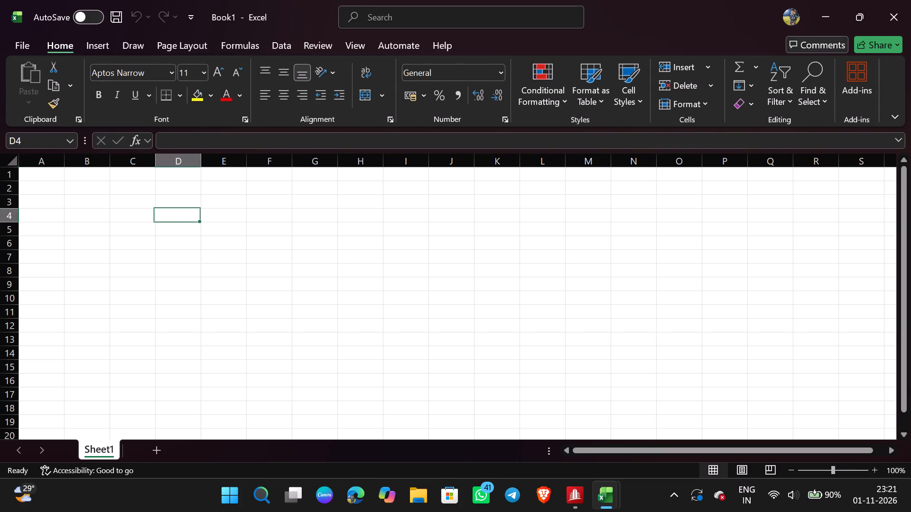
text(beam)
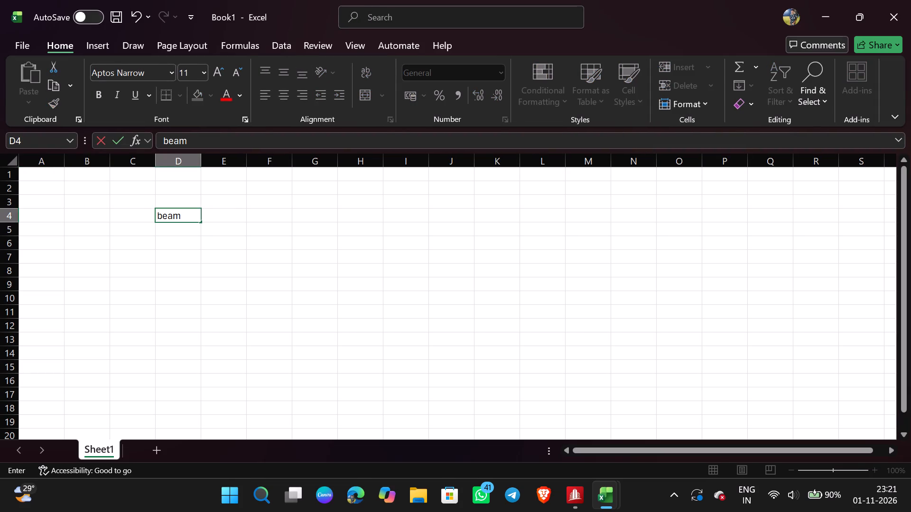
click(232, 218)
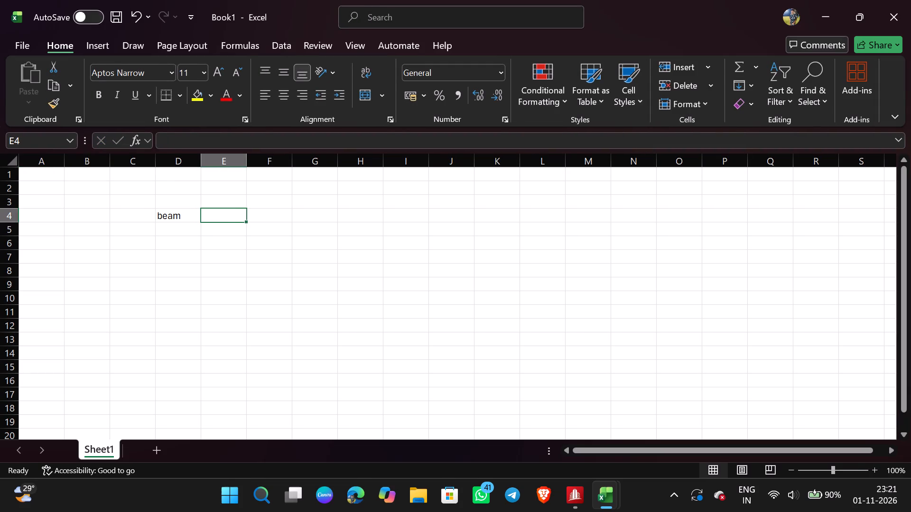
key(x)
click(288, 217)
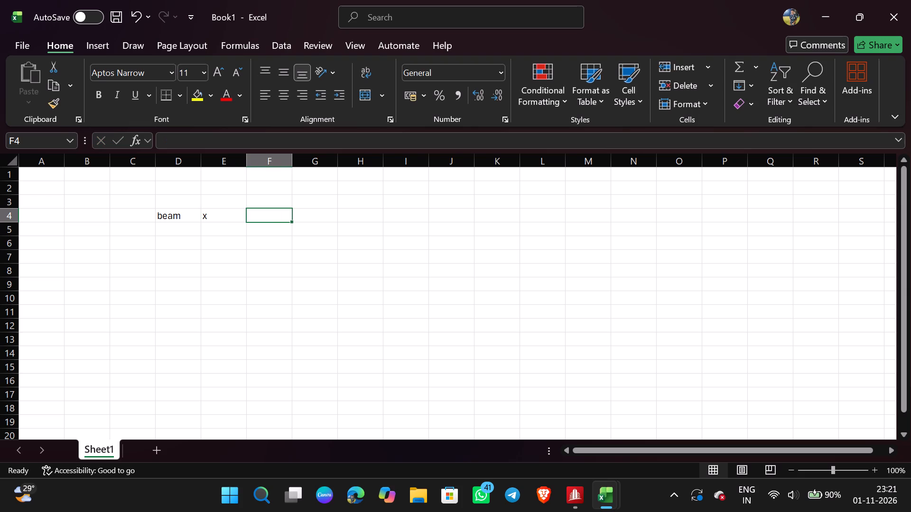
key(y)
click(308, 213)
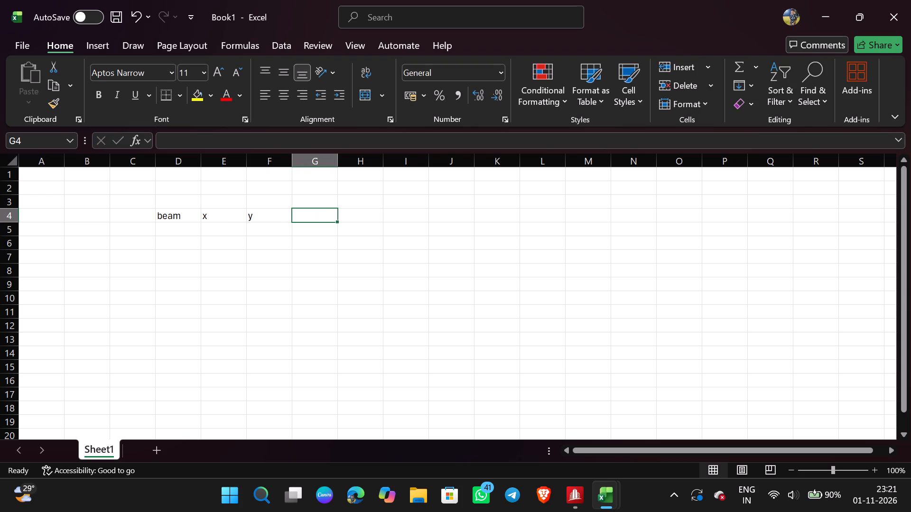
key(z)
Enter the first two beam numbers, 1 and 2, in cells D5 and D6.
click(158, 233)
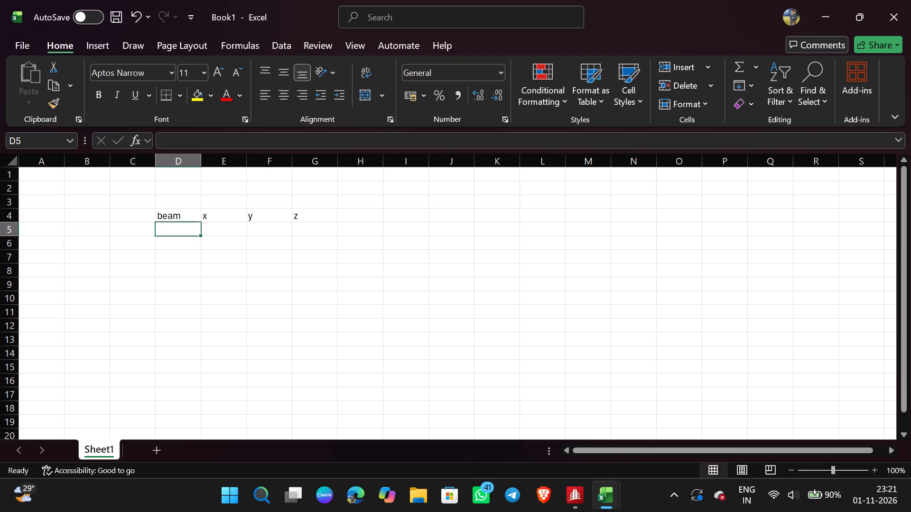
key(1)
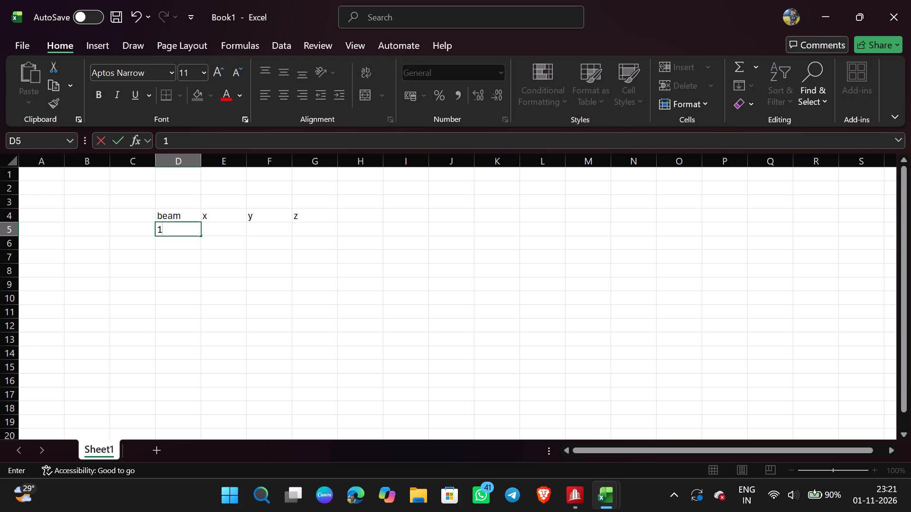
click(195, 247)
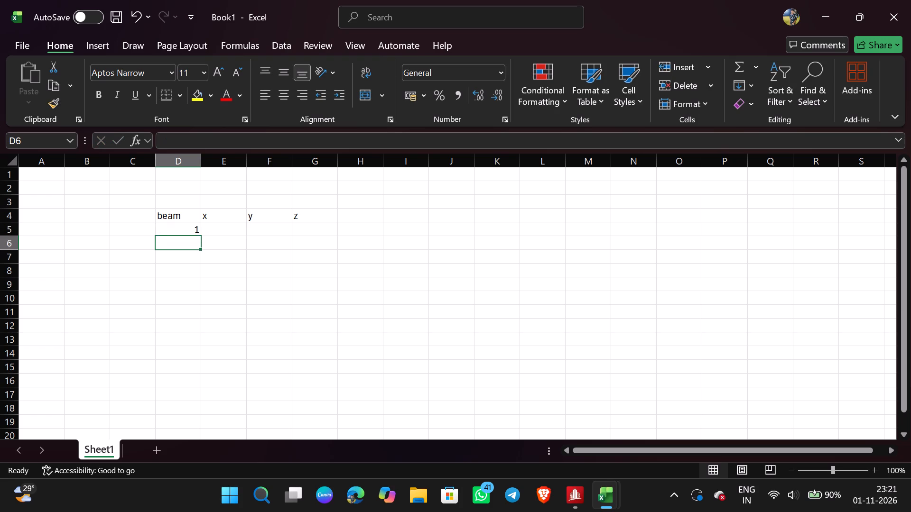
key(2)
click(191, 236)
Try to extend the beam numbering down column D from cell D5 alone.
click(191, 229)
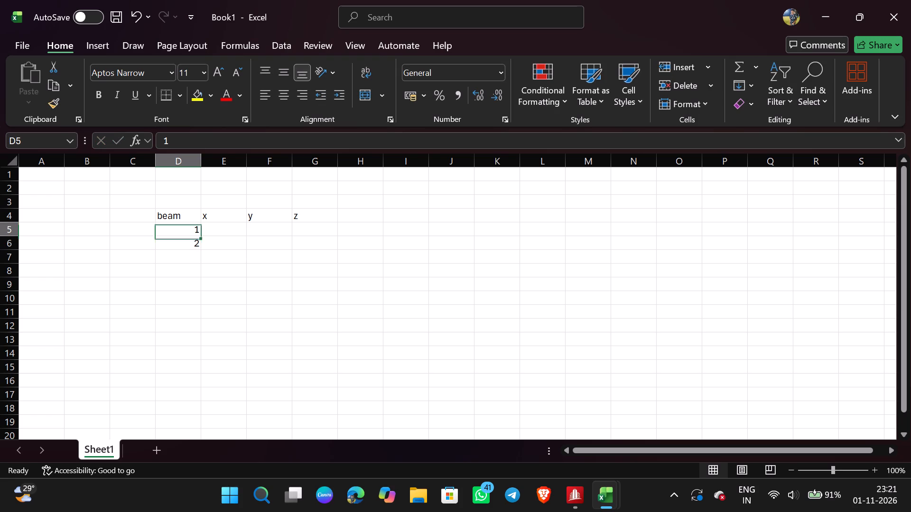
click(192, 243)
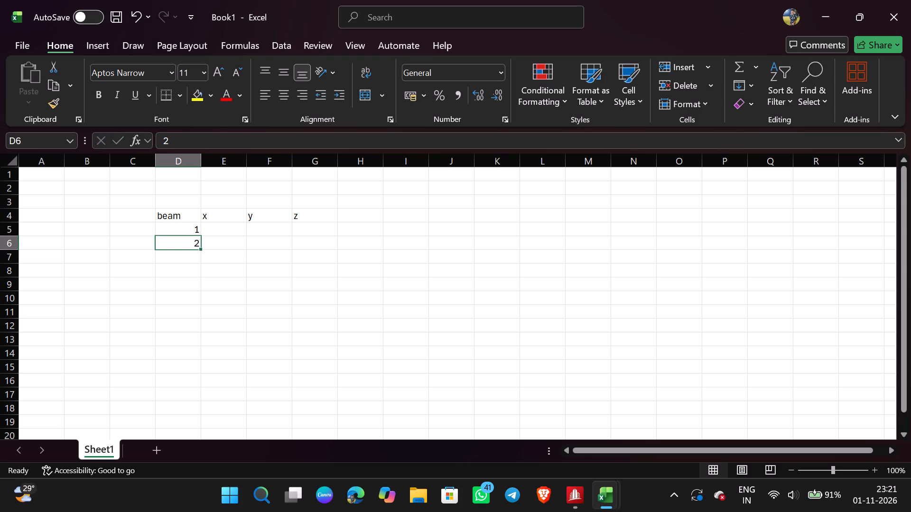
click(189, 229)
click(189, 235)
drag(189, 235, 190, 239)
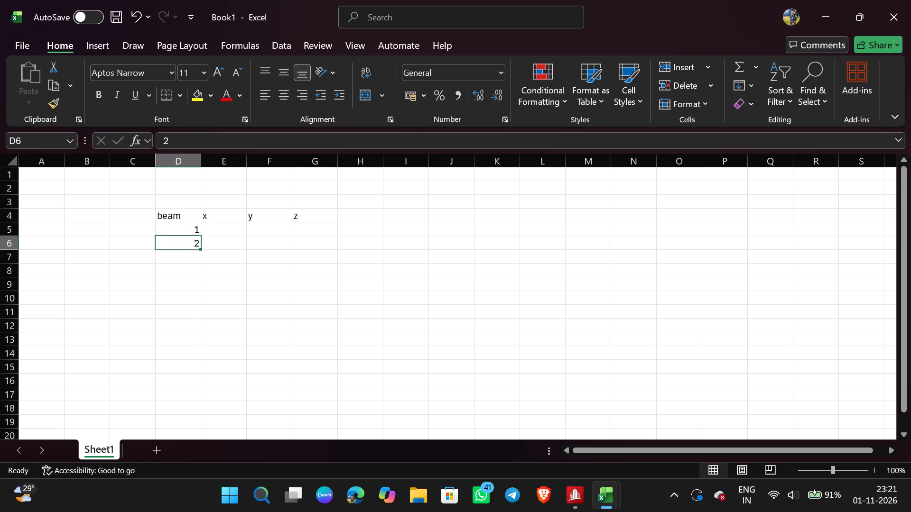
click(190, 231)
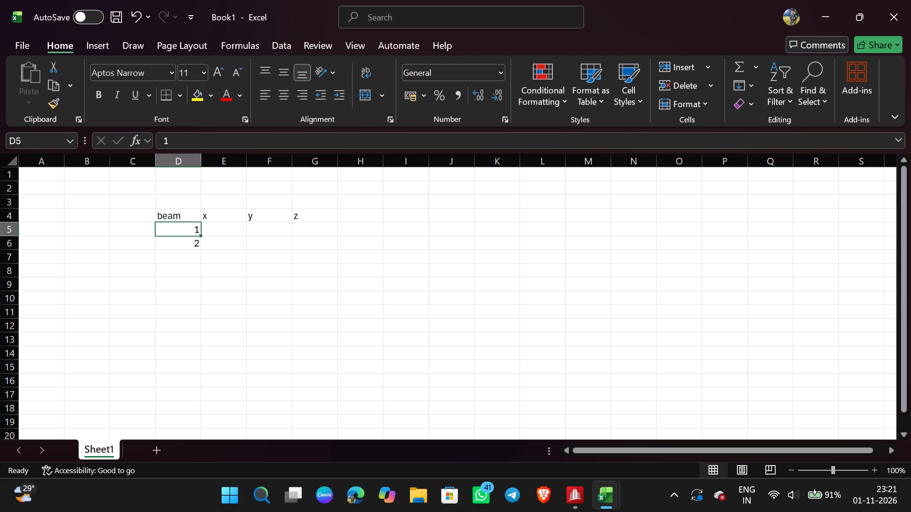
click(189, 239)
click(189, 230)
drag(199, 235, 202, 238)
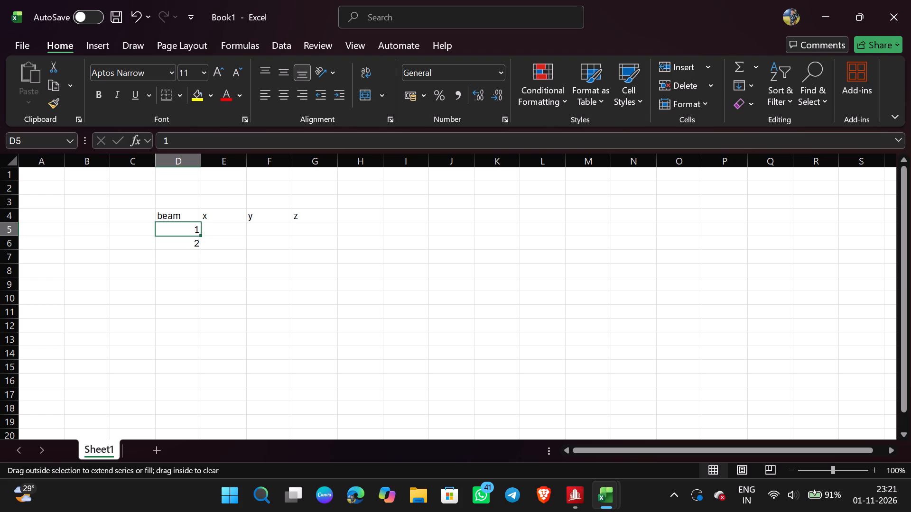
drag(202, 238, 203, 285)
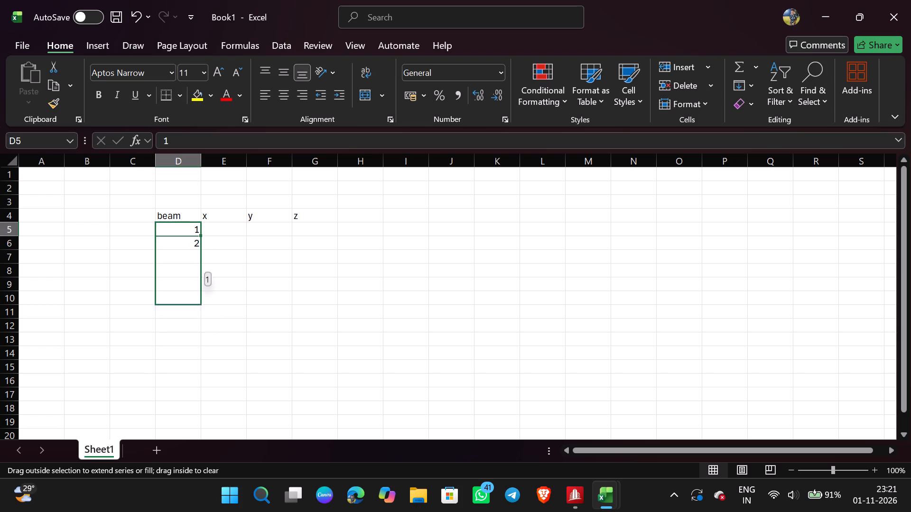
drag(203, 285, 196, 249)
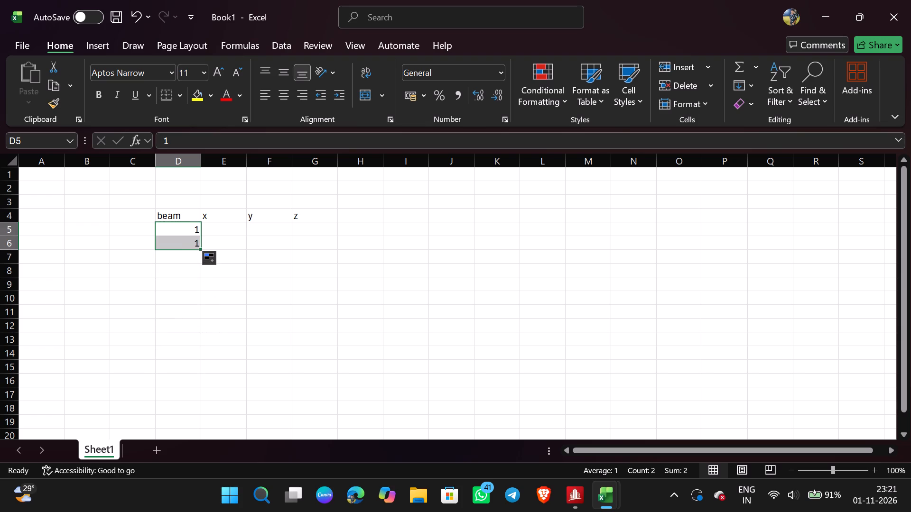
Set the second beam number in cell D6 to 2.
click(194, 243)
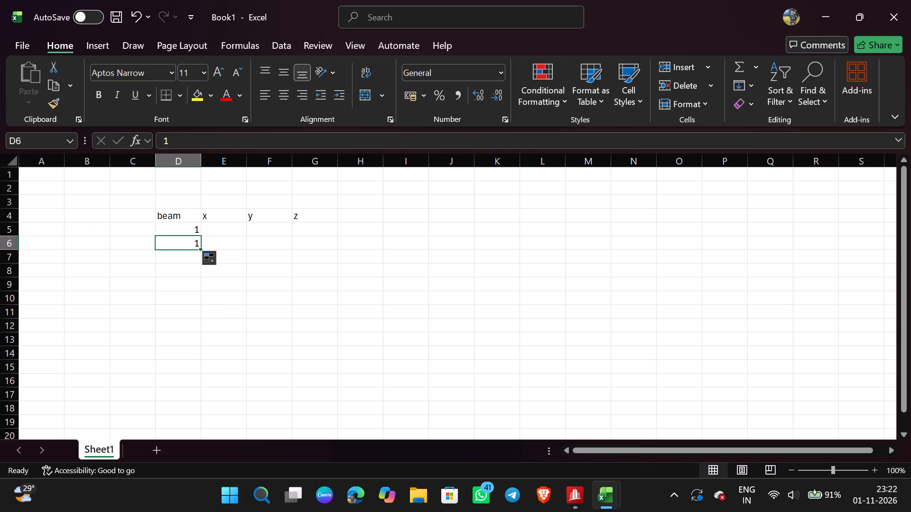
key(2)
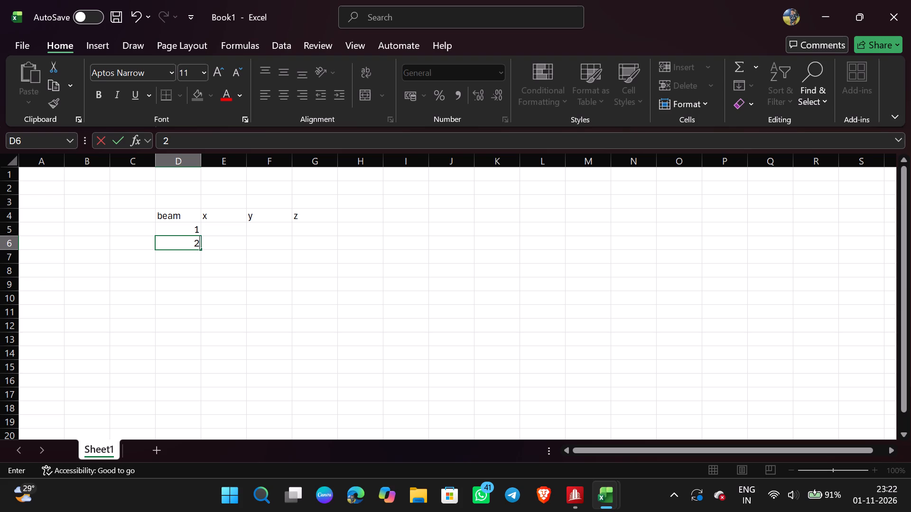
click(174, 233)
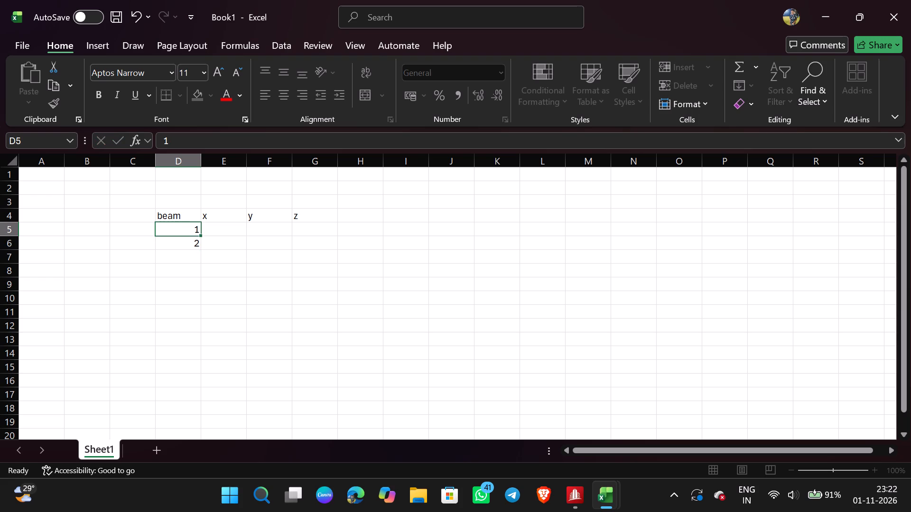
Select beam numbers 1 and 2 together and fill the series down column D to 42 in row 46.
click(182, 234)
click(184, 235)
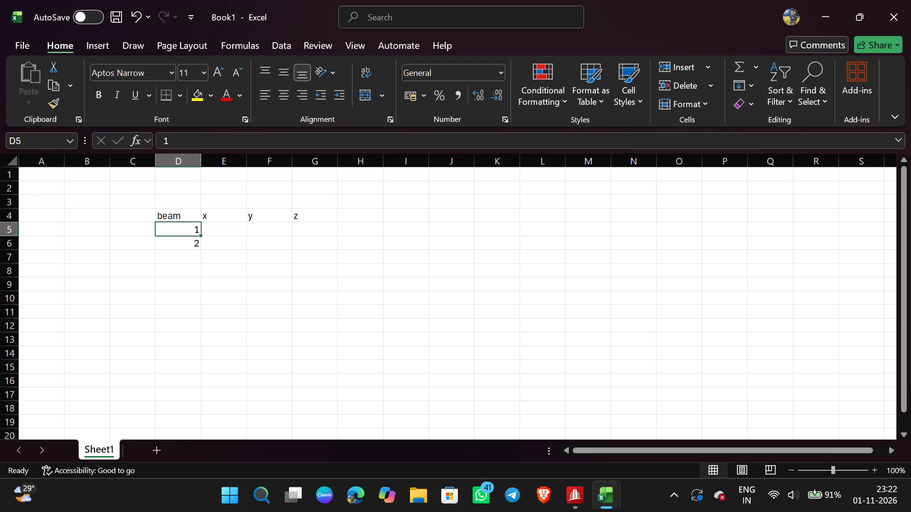
click(182, 237)
click(183, 229)
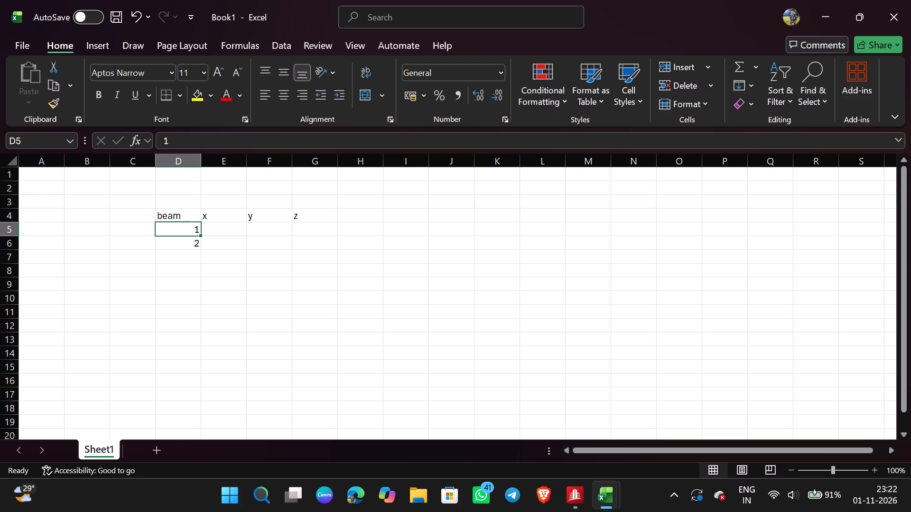
click(183, 240)
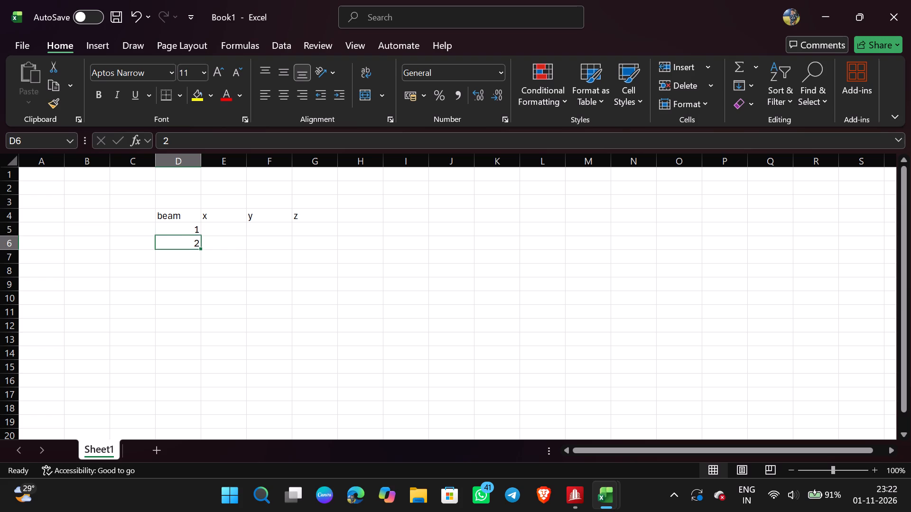
click(184, 229)
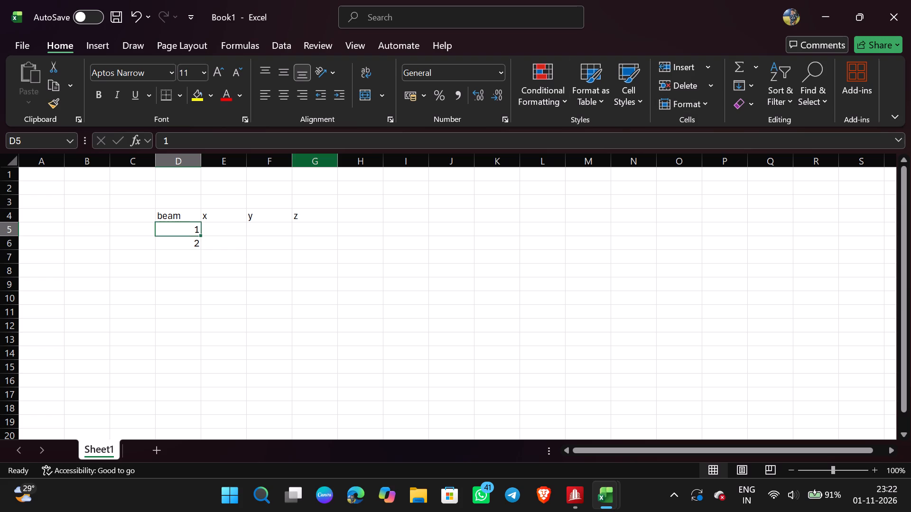
drag(174, 228, 176, 247)
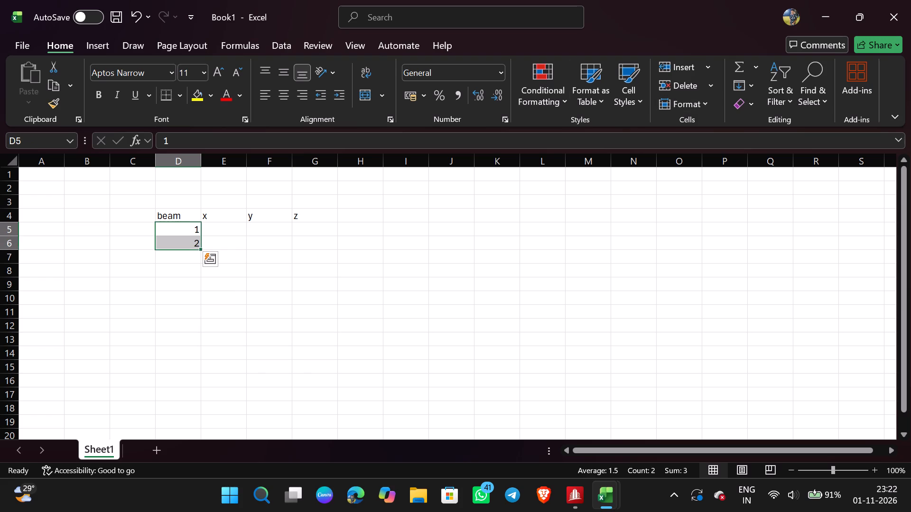
drag(200, 251, 200, 259)
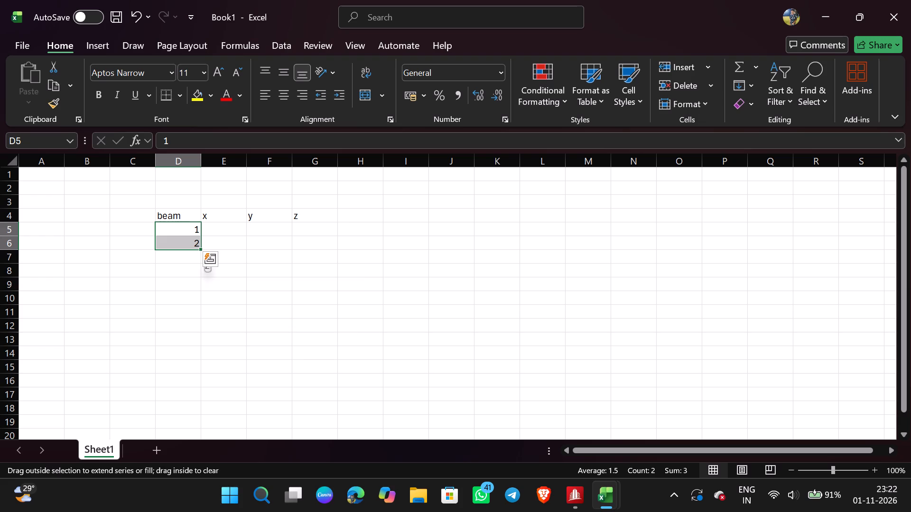
drag(200, 259, 215, 333)
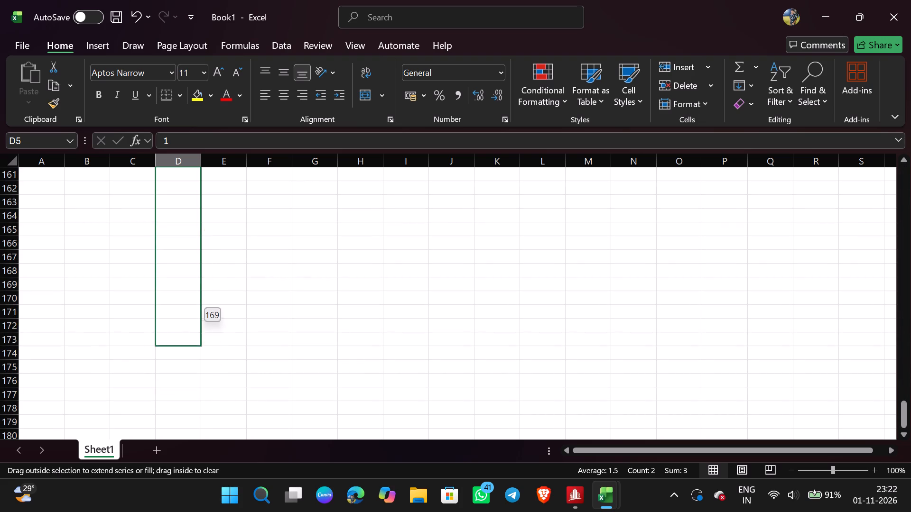
drag(215, 333, 229, 147)
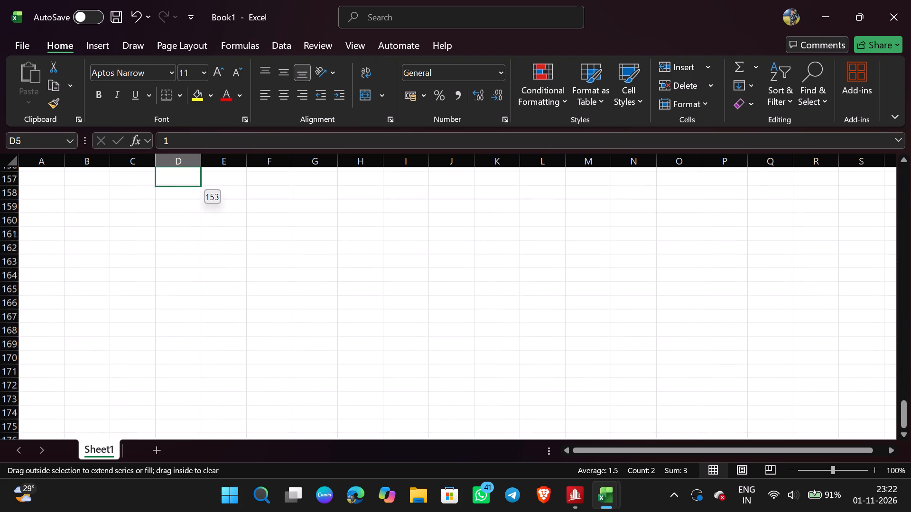
drag(229, 147, 195, 325)
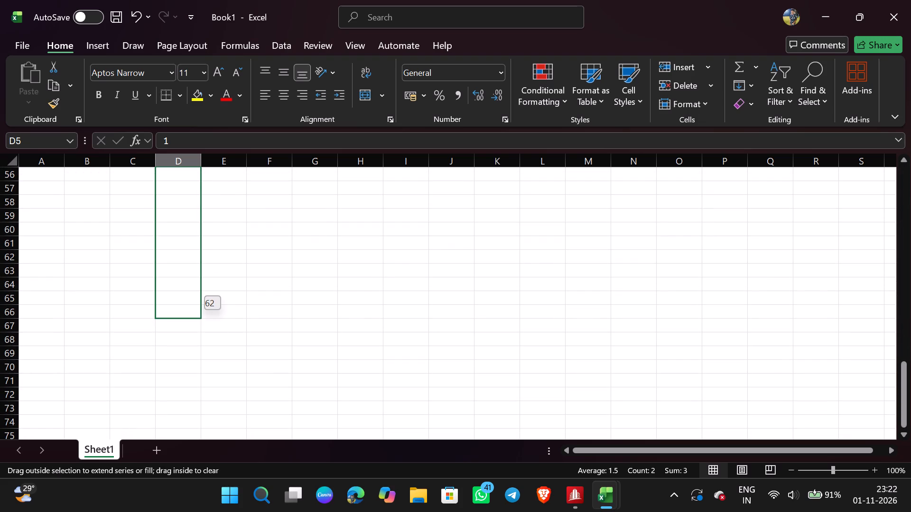
drag(195, 325, 221, 137)
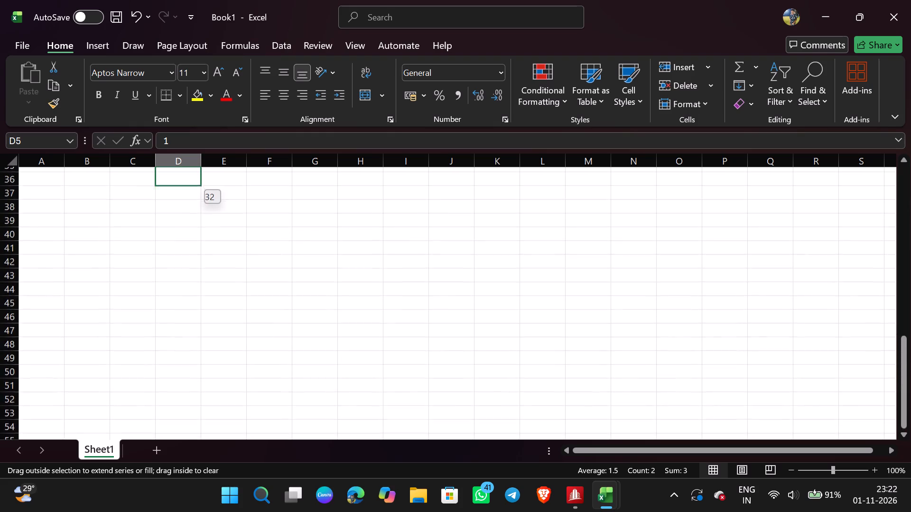
drag(221, 137, 179, 383)
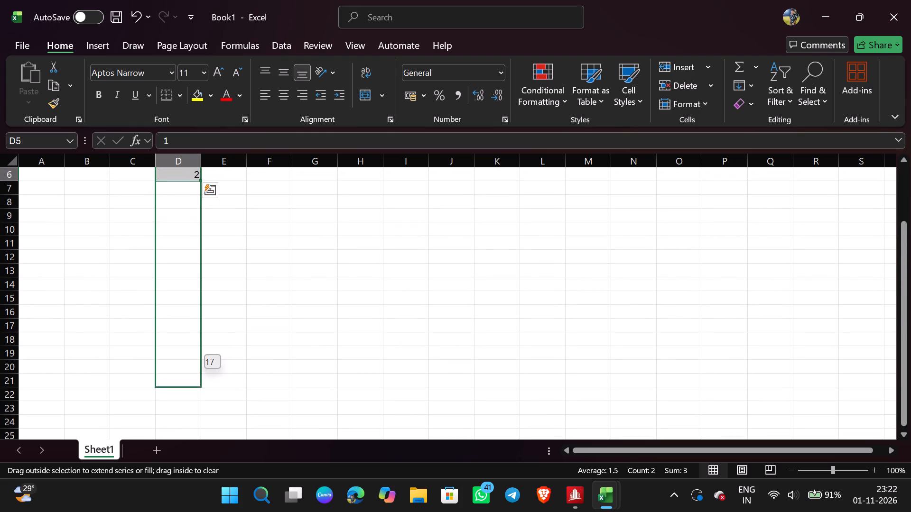
drag(179, 383, 173, 418)
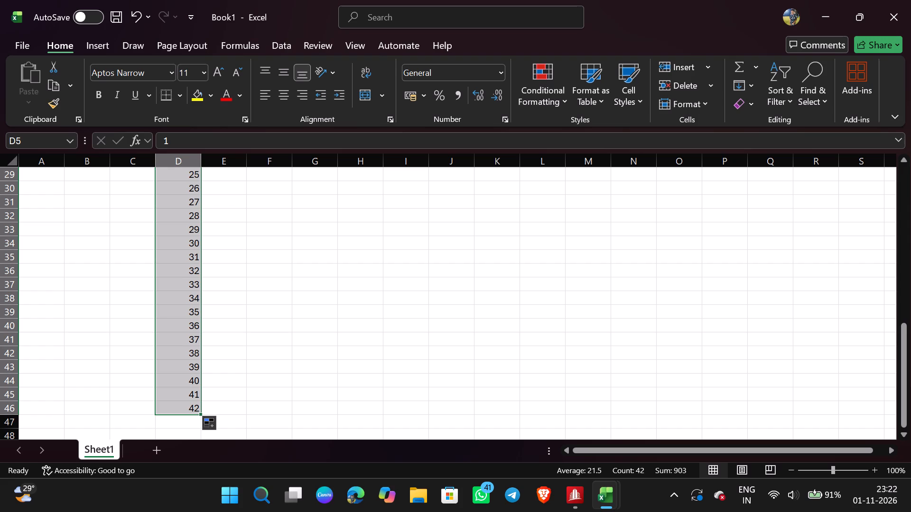
scroll(263, 275, up, 3)
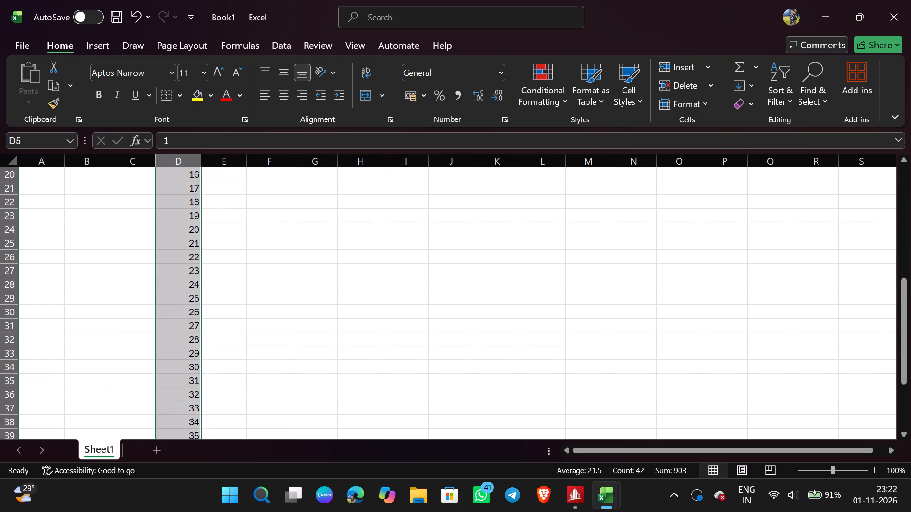
scroll(263, 275, up, 10)
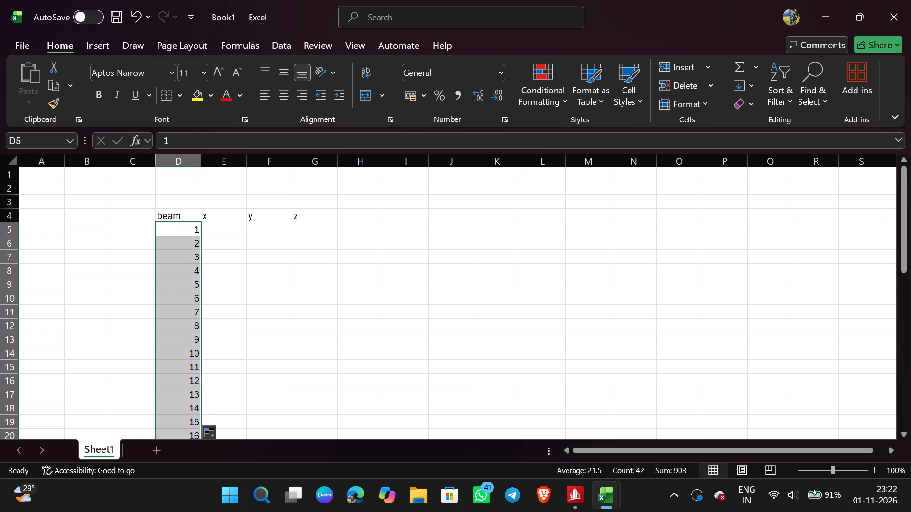
scroll(263, 275, down, 11)
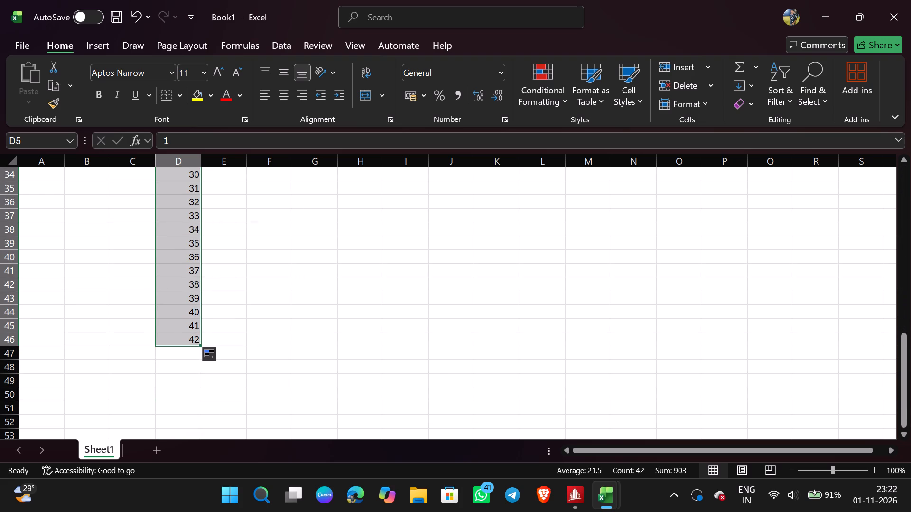
Extend the beam number series in column D down to 67 in row 71.
drag(198, 344, 201, 415)
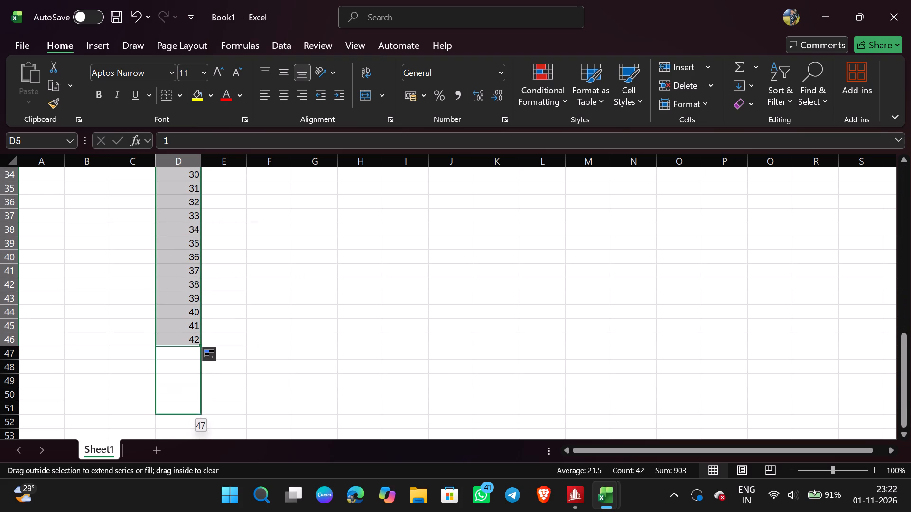
drag(201, 415, 211, 455)
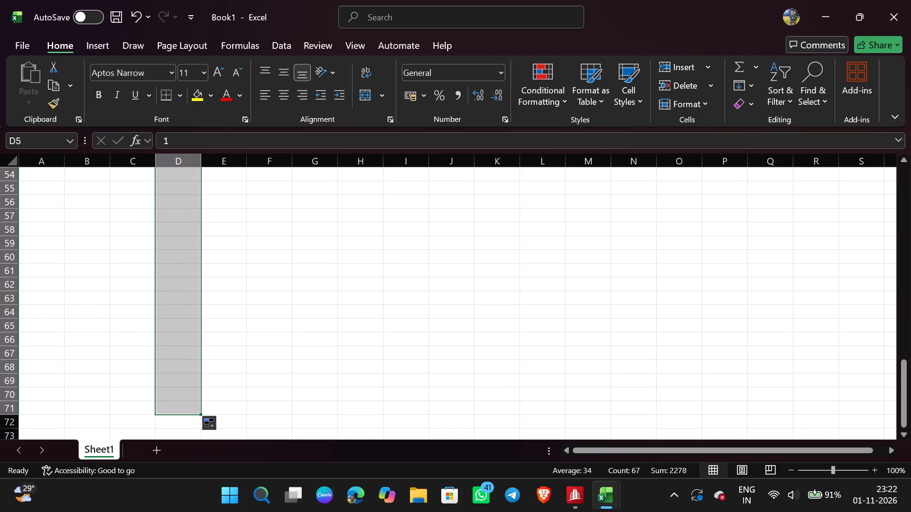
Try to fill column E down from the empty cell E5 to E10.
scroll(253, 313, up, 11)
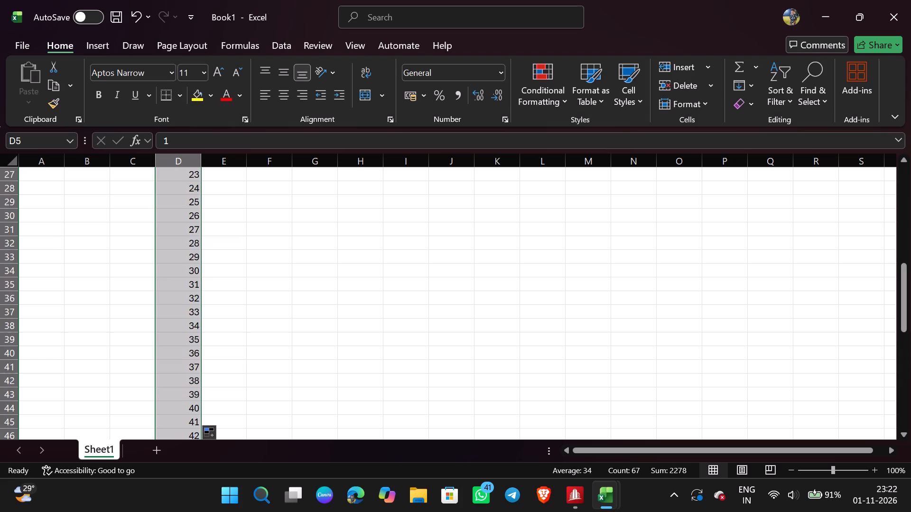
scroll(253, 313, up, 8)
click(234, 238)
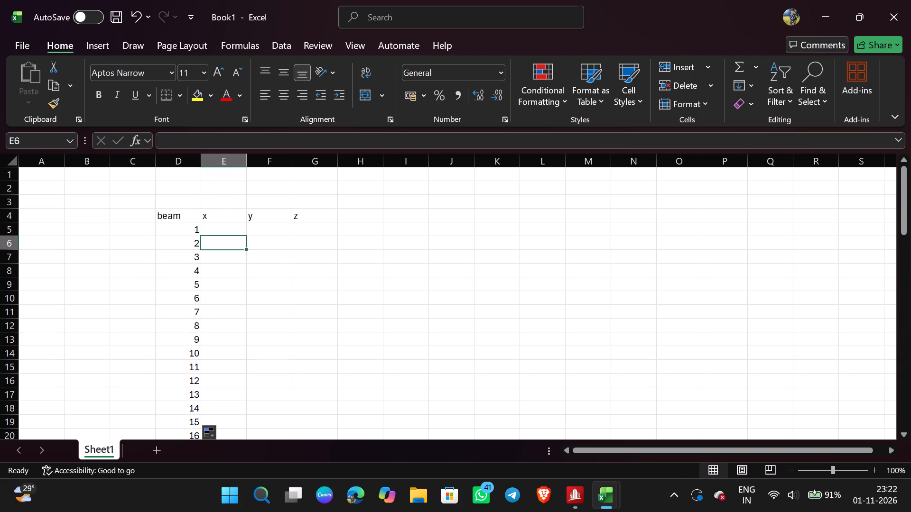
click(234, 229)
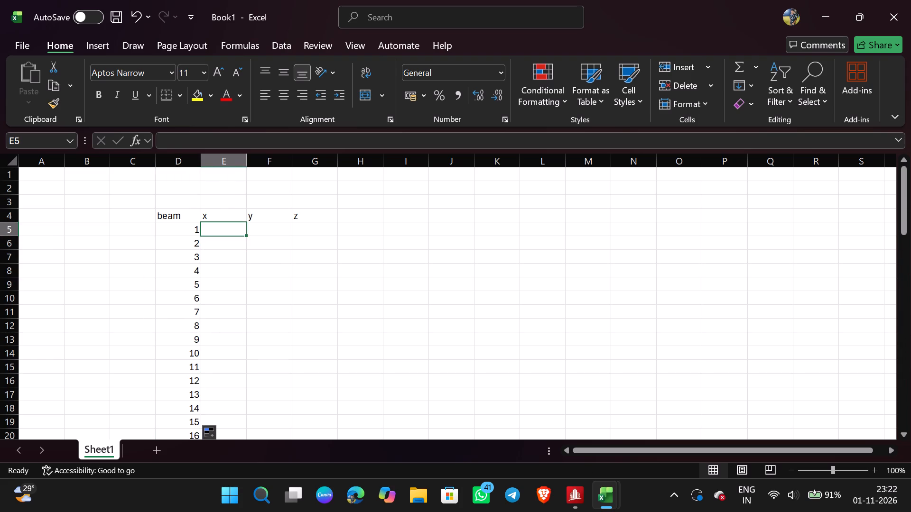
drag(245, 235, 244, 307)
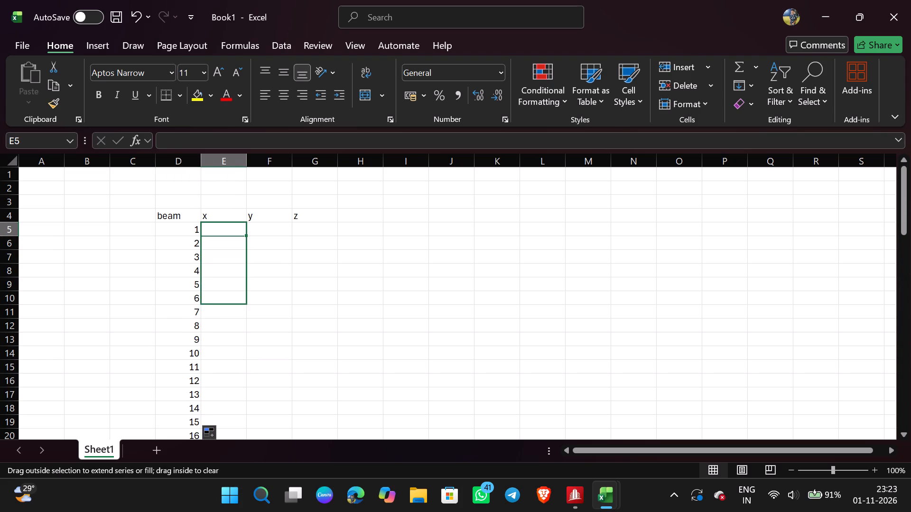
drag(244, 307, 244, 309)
Enter the first two x coordinates, 1 and 2, in cells E5 and E6.
click(189, 229)
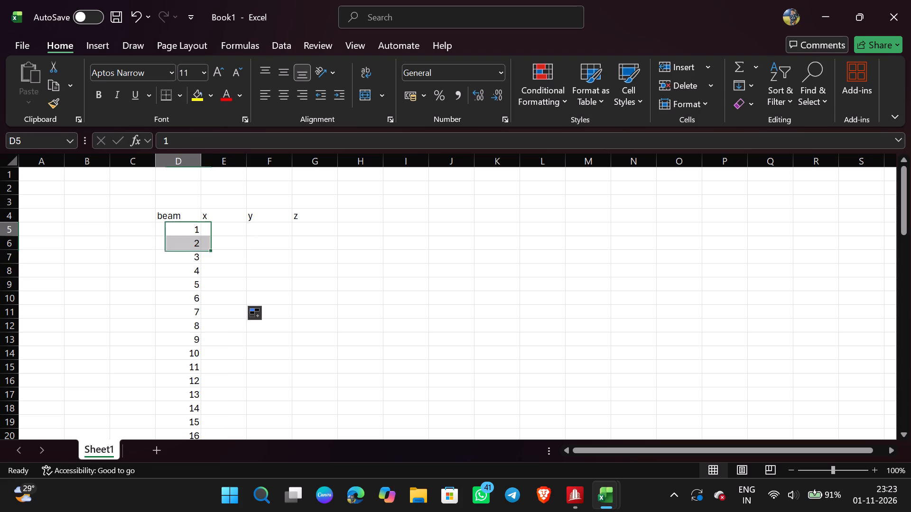
click(222, 236)
click(222, 226)
key(1)
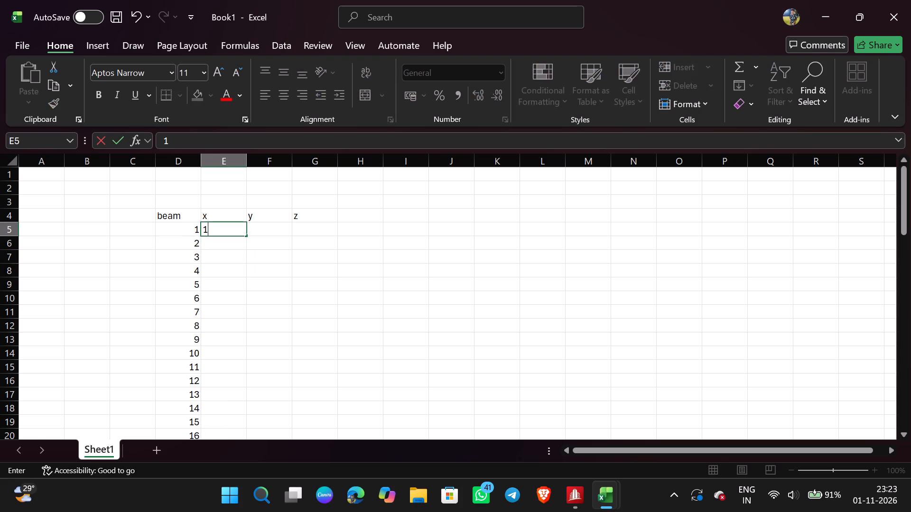
click(230, 229)
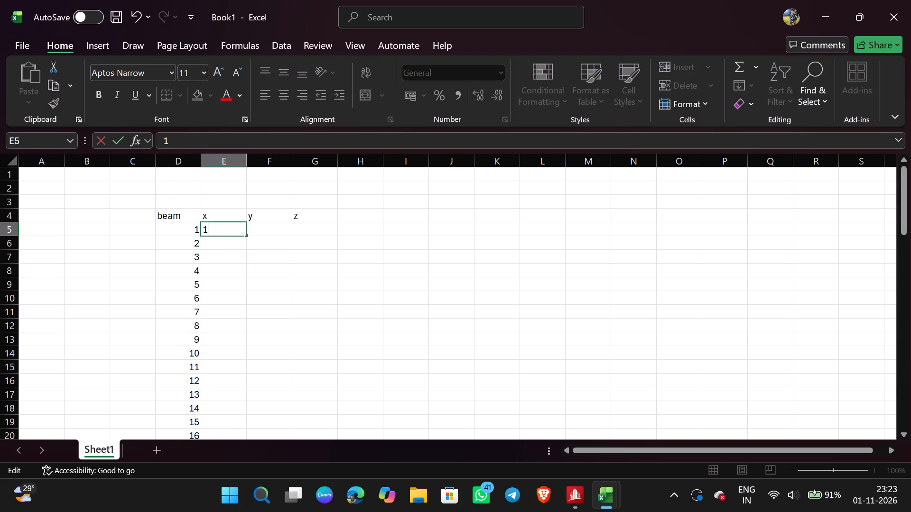
click(231, 241)
key(2)
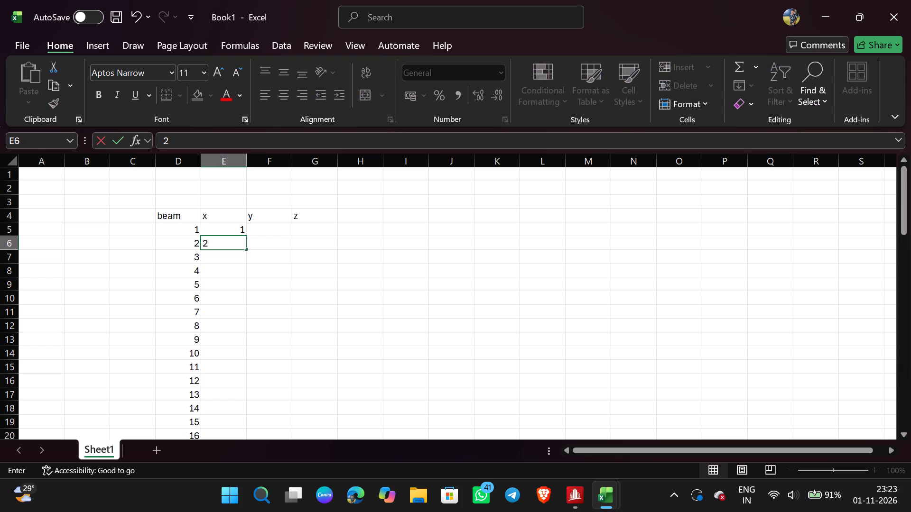
Select x values 1 and 2 together and fill the series down column E to 67 in row 71.
click(231, 230)
drag(231, 230, 231, 244)
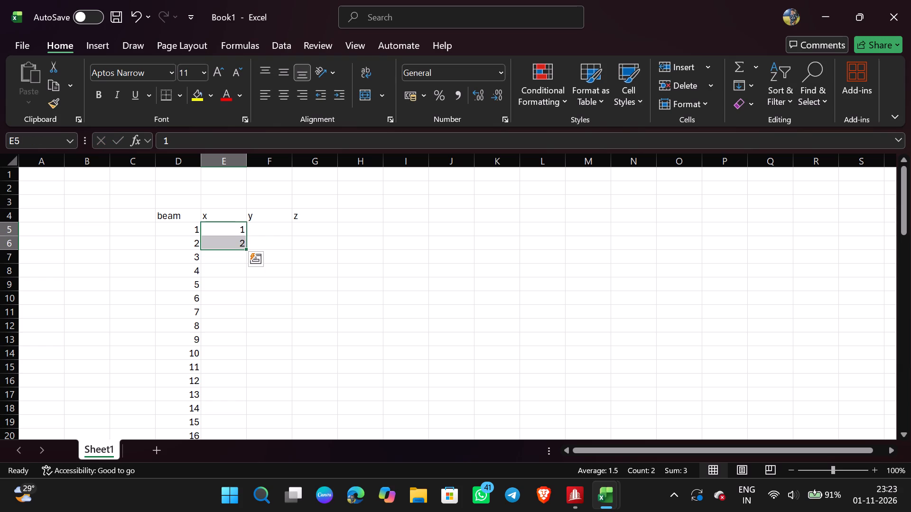
drag(246, 251, 220, 426)
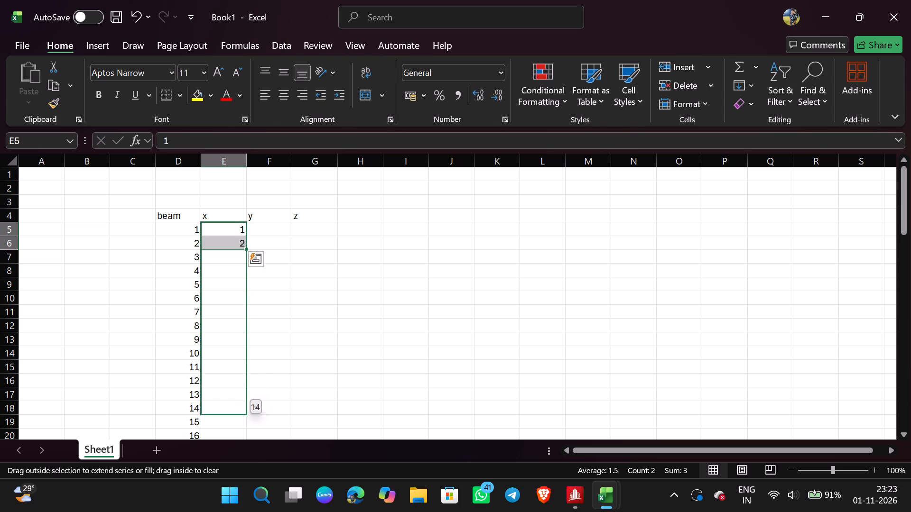
drag(220, 426, 221, 508)
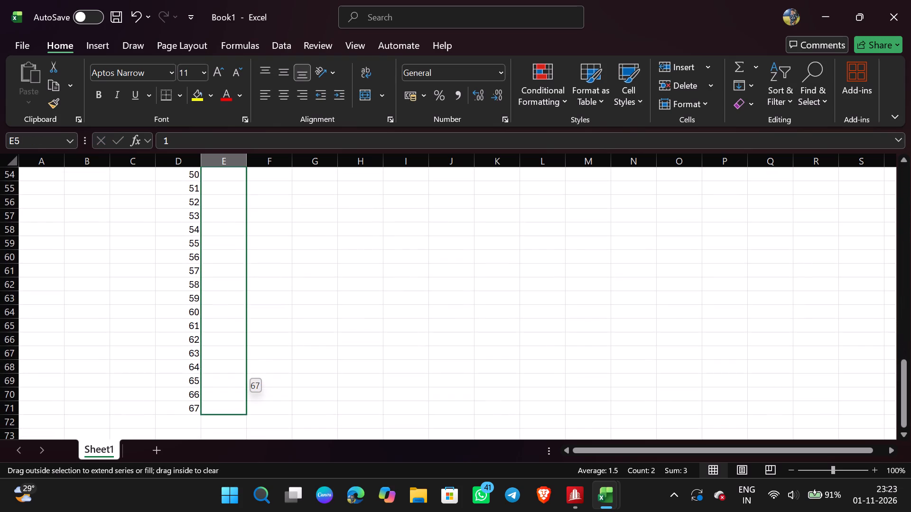
drag(221, 508, 235, 384)
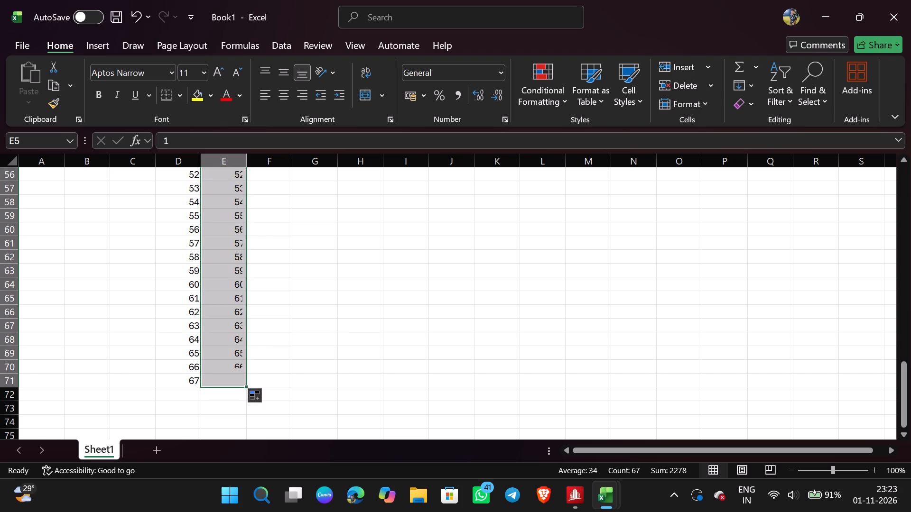
Start the y coordinate formula in cell F5 as =((40/60*60).
scroll(283, 253, up, 19)
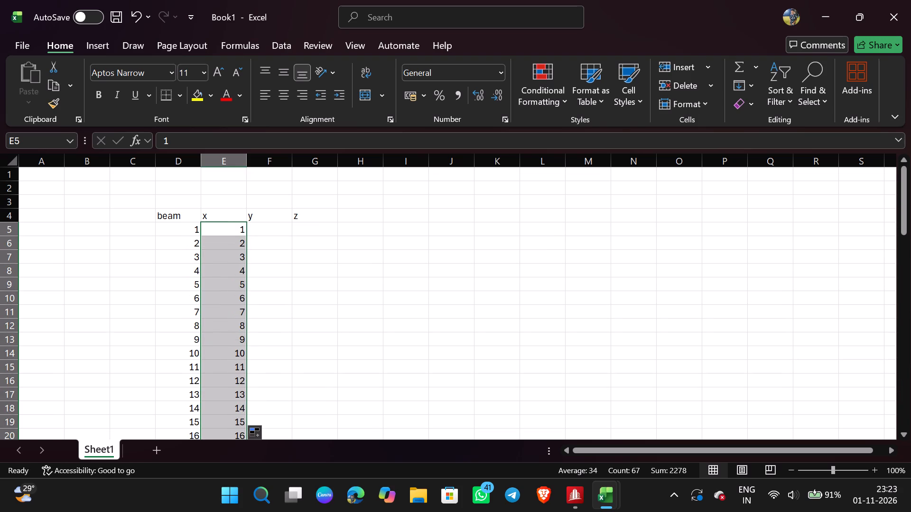
click(266, 241)
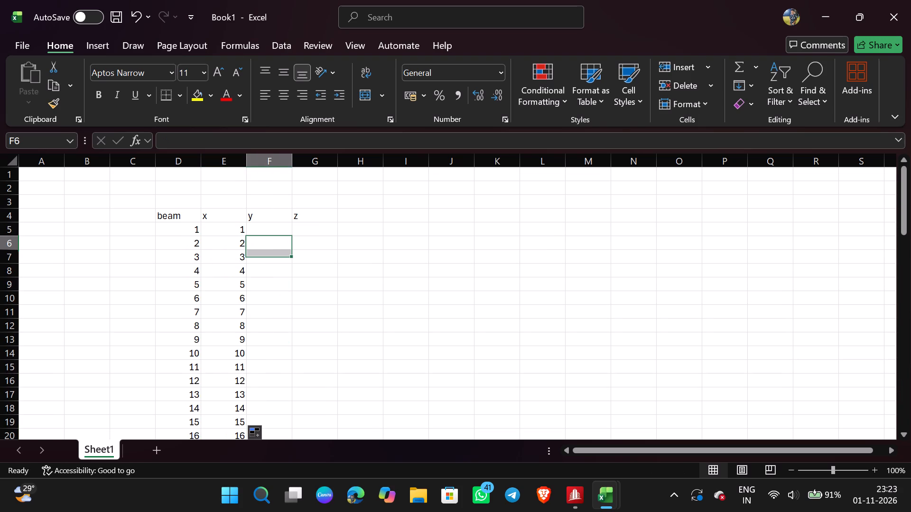
click(270, 235)
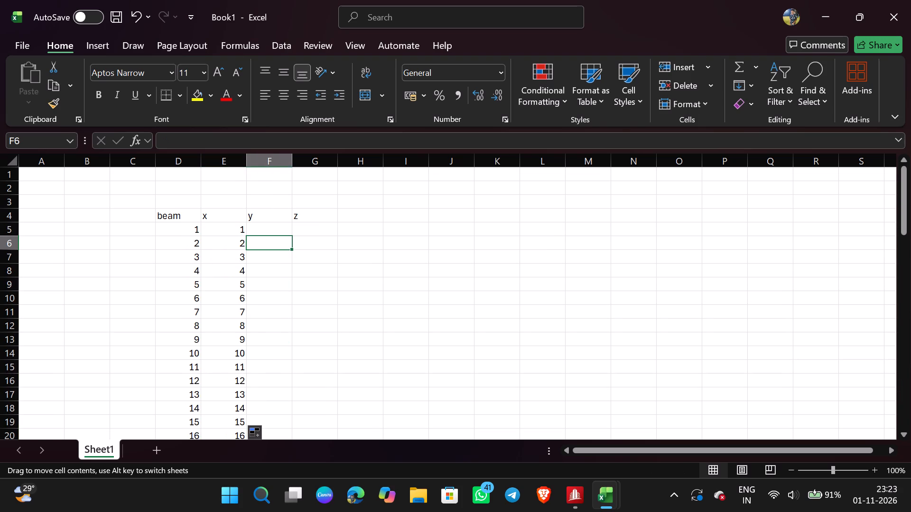
click(275, 229)
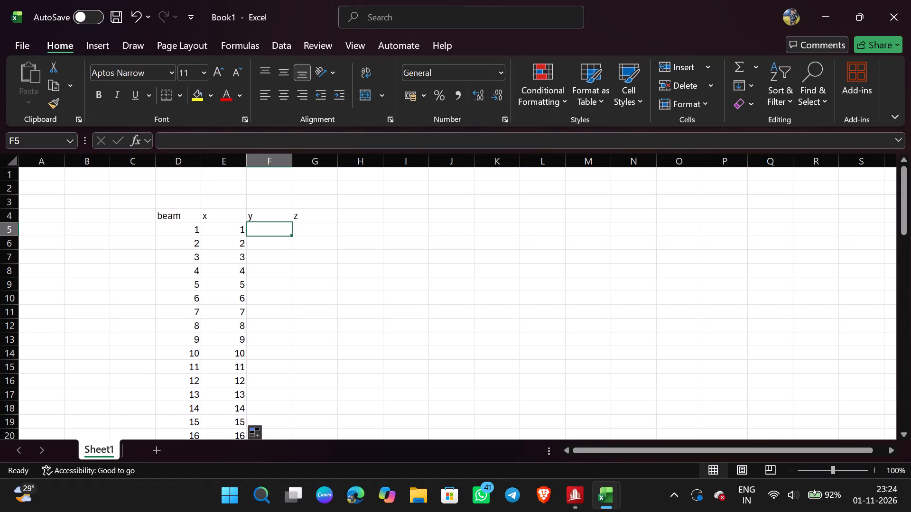
click(276, 237)
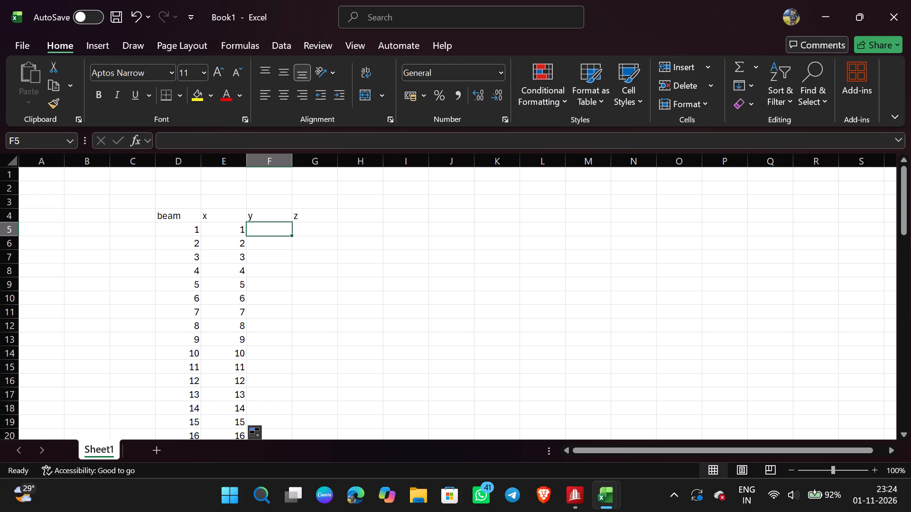
key(equal)
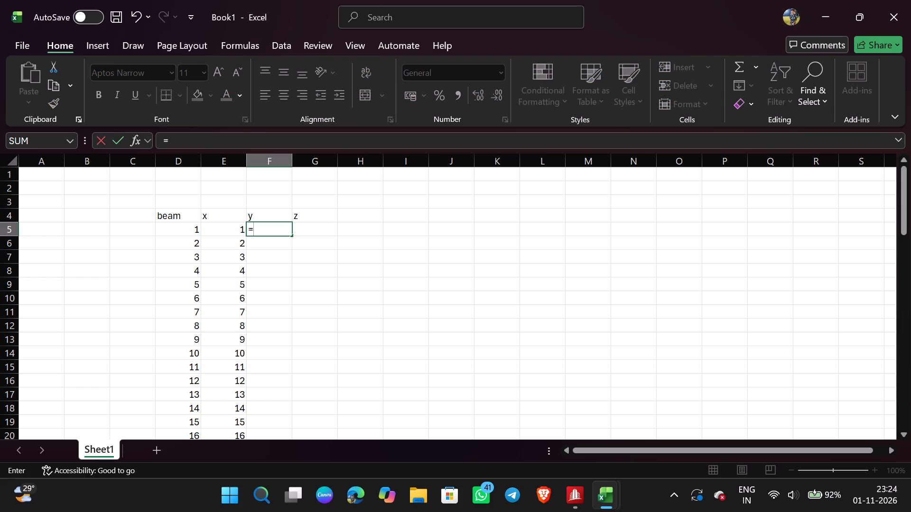
key(shift+parenleft)
key(9)
key(BackSpace)
key(shift+parenleft)
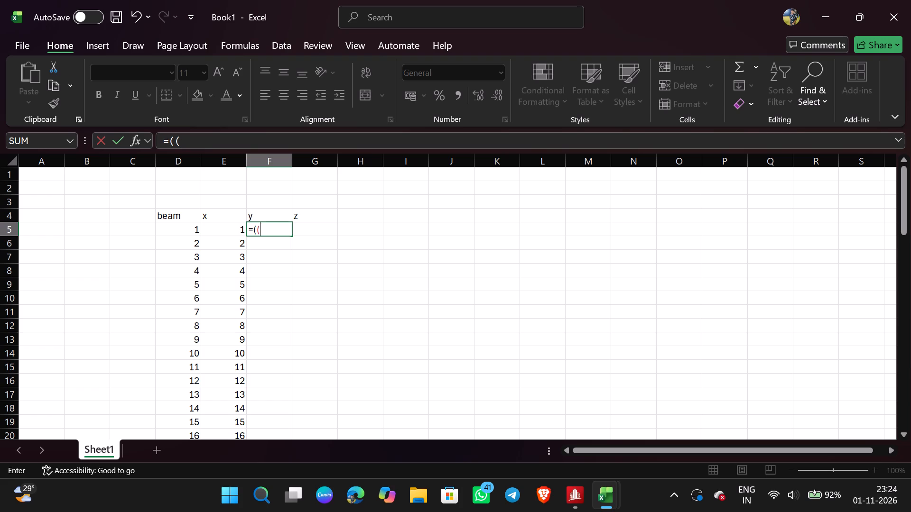
key(4)
key(0)
key(slash)
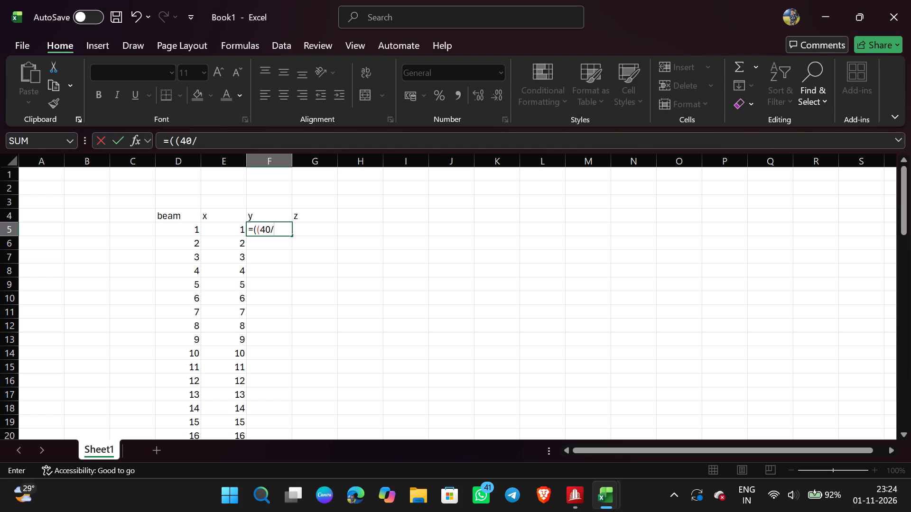
text(60)
key(8)
text(60)
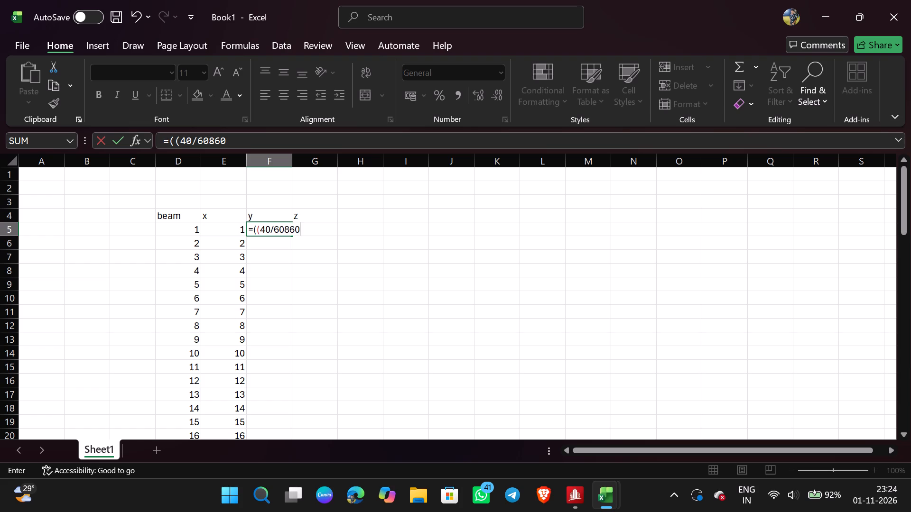
key(BackSpace)
key(BackSpace)
key(BackSpace)
key(shift+asterisk)
text(60)
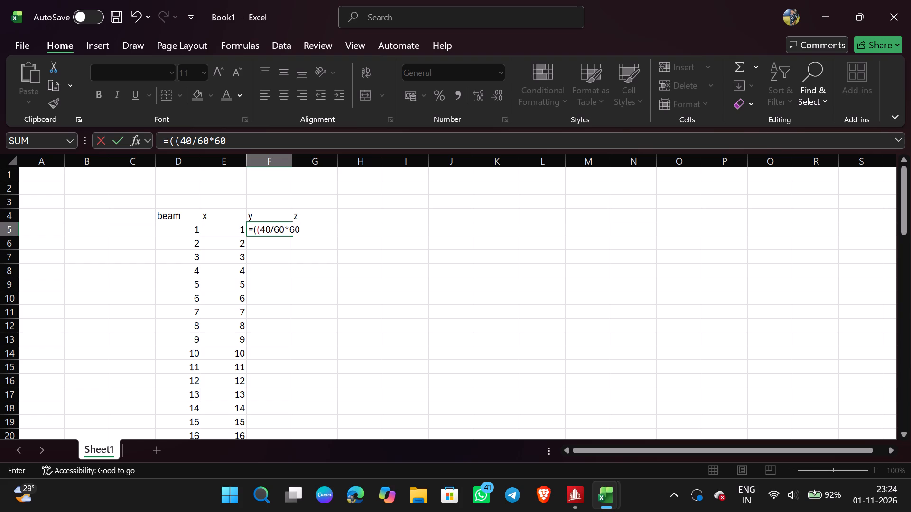
key(shift+parenright)
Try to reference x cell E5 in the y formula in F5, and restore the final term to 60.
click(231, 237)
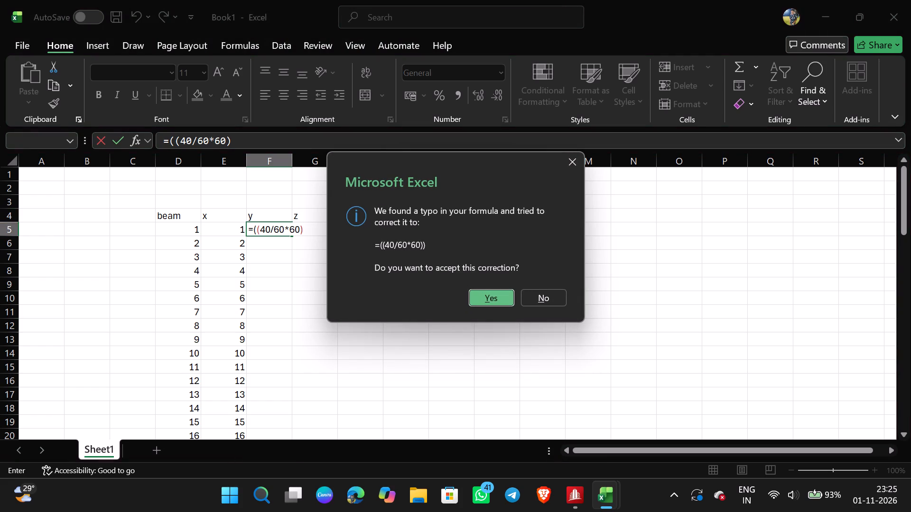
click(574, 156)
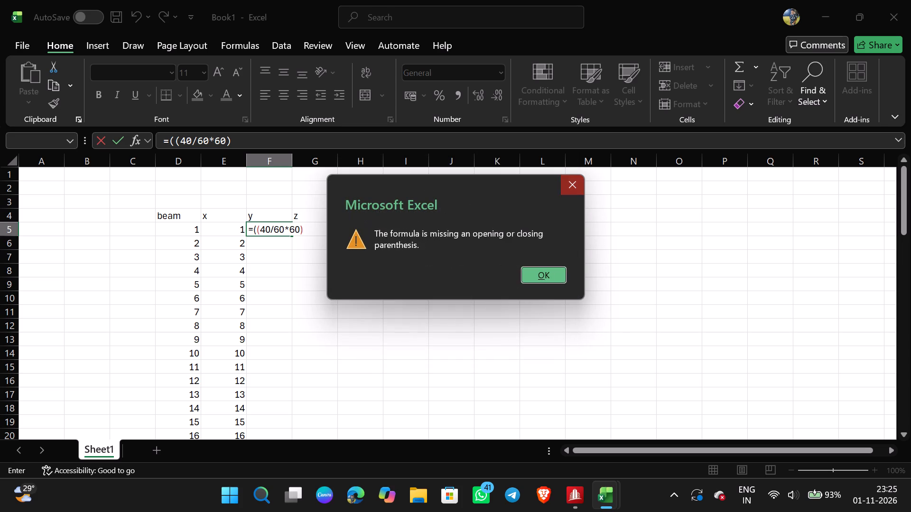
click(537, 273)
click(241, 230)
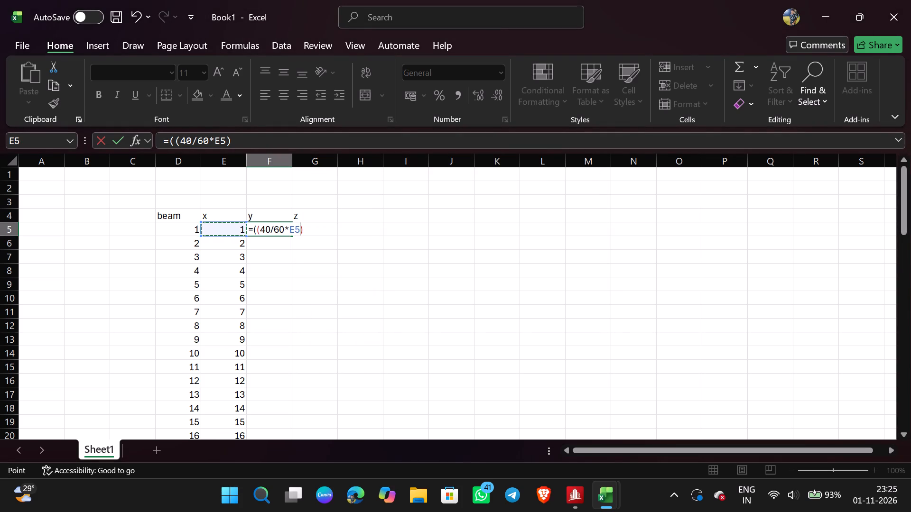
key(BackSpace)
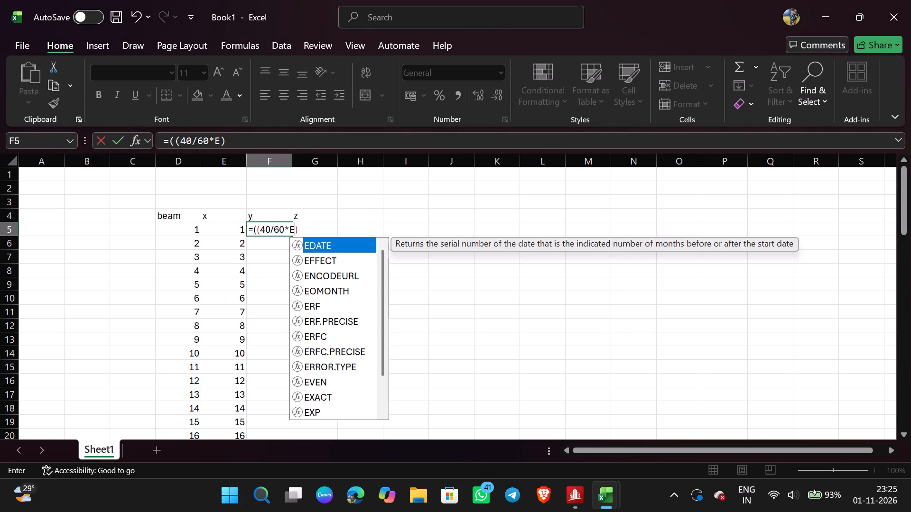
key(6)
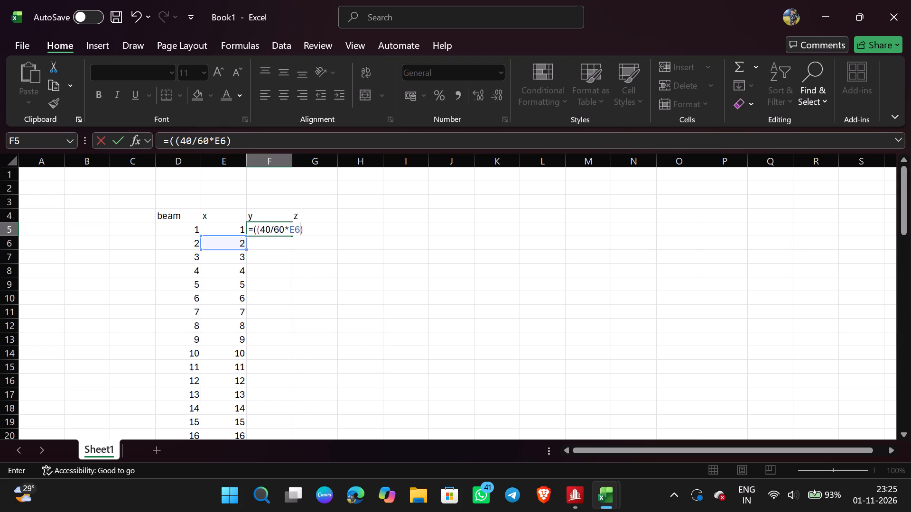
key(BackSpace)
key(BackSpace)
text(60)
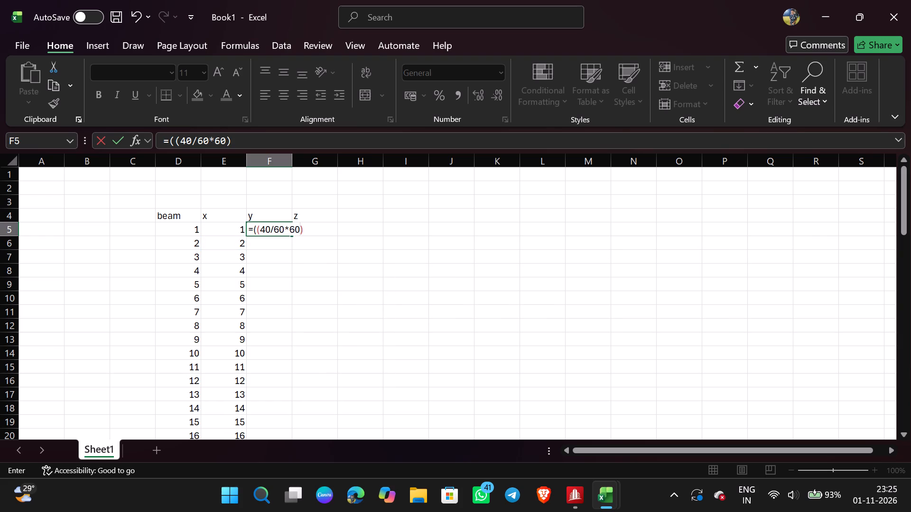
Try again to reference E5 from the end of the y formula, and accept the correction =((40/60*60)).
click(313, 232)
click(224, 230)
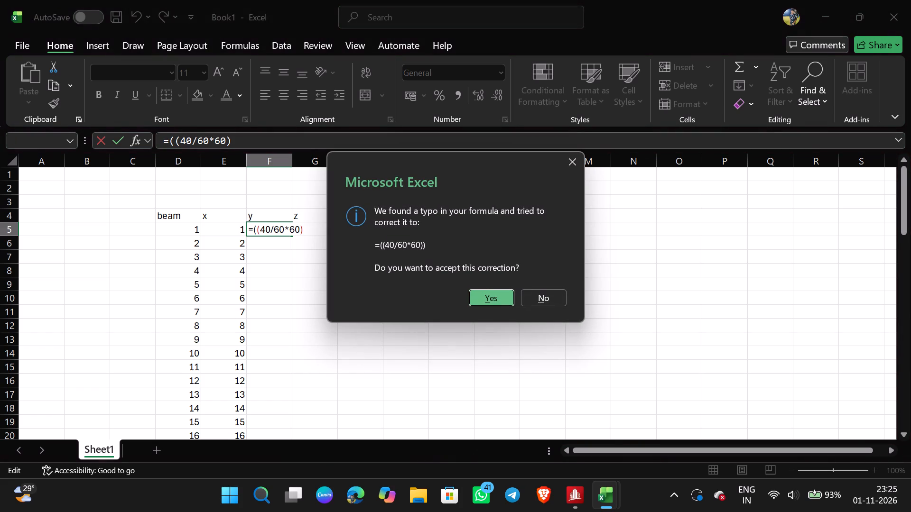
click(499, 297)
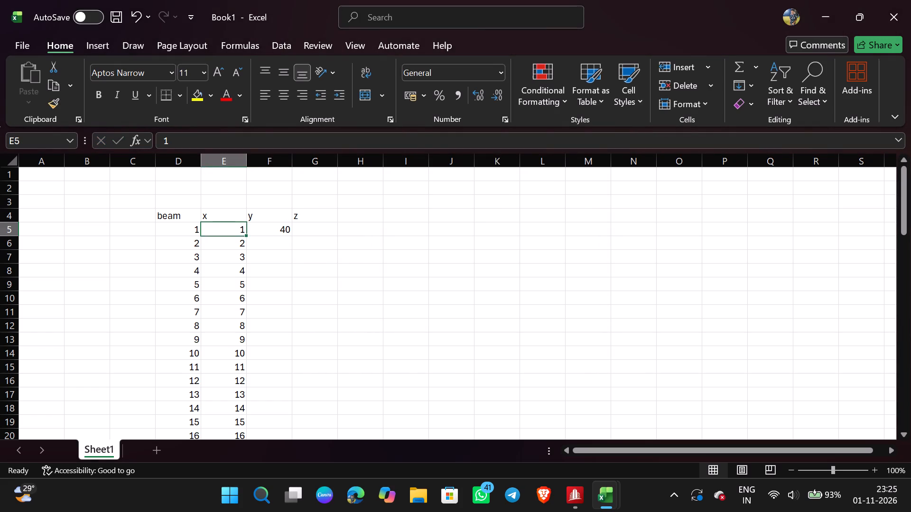
Clear cell F5 and restart the y coordinate formula with =((.
click(284, 235)
key(BackSpace)
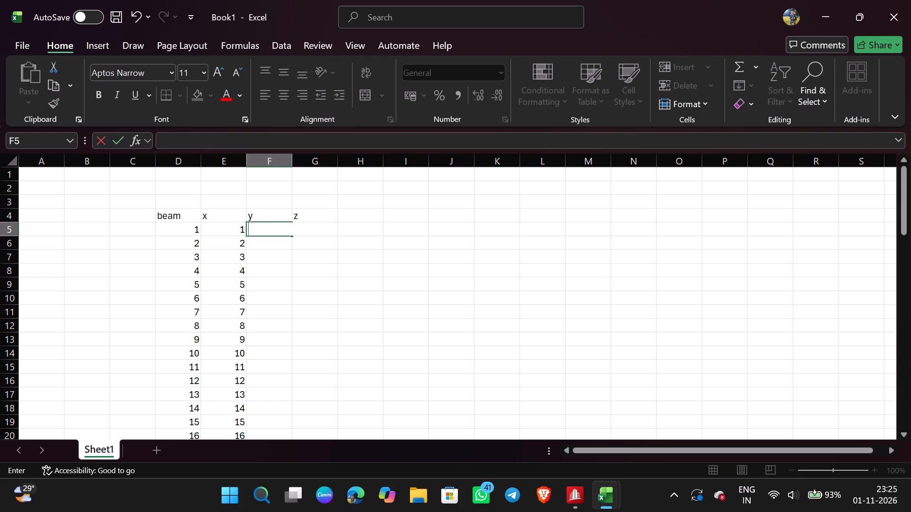
key(equal)
key(shift+parenleft)
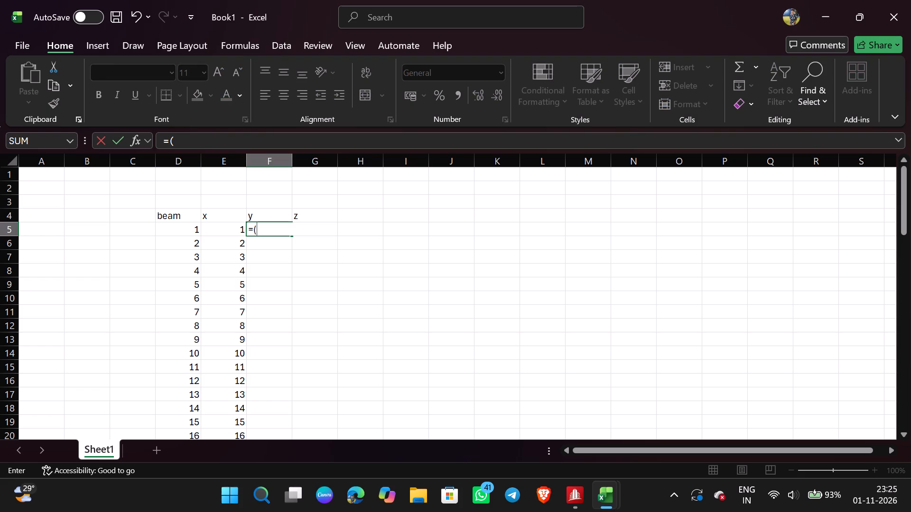
key(shift+parenleft)
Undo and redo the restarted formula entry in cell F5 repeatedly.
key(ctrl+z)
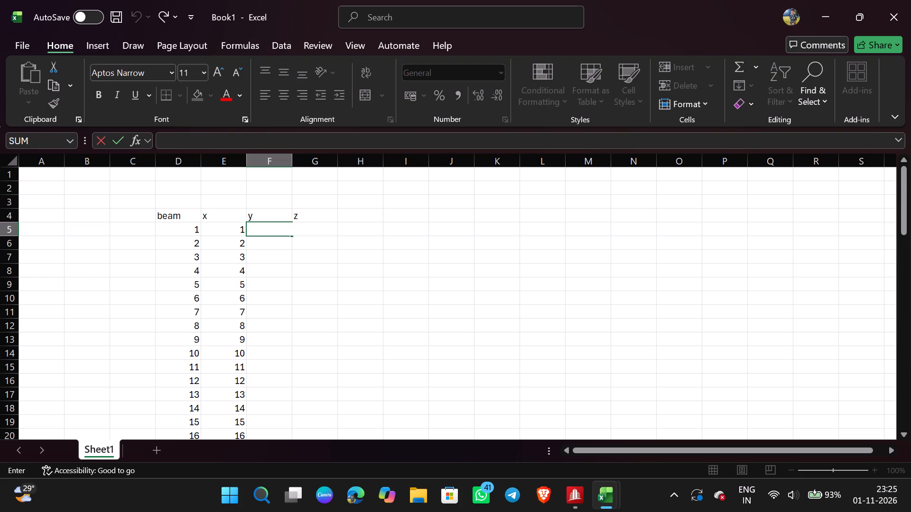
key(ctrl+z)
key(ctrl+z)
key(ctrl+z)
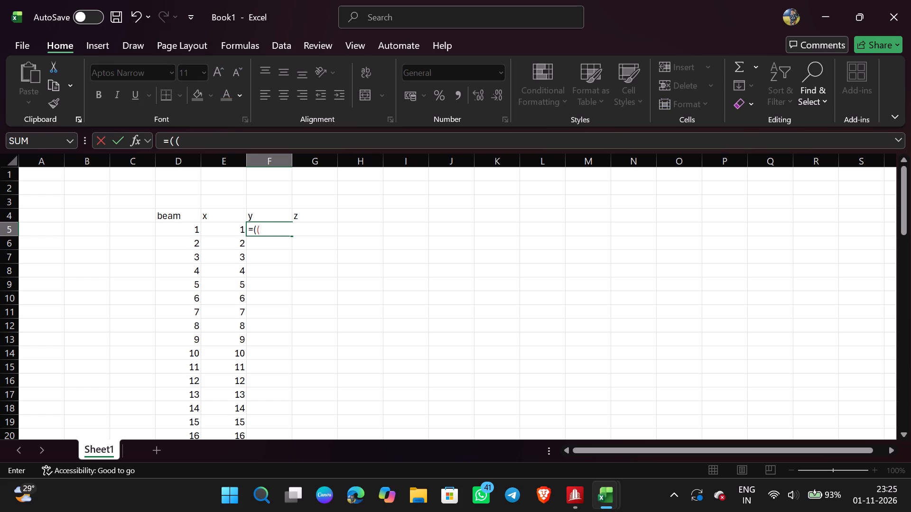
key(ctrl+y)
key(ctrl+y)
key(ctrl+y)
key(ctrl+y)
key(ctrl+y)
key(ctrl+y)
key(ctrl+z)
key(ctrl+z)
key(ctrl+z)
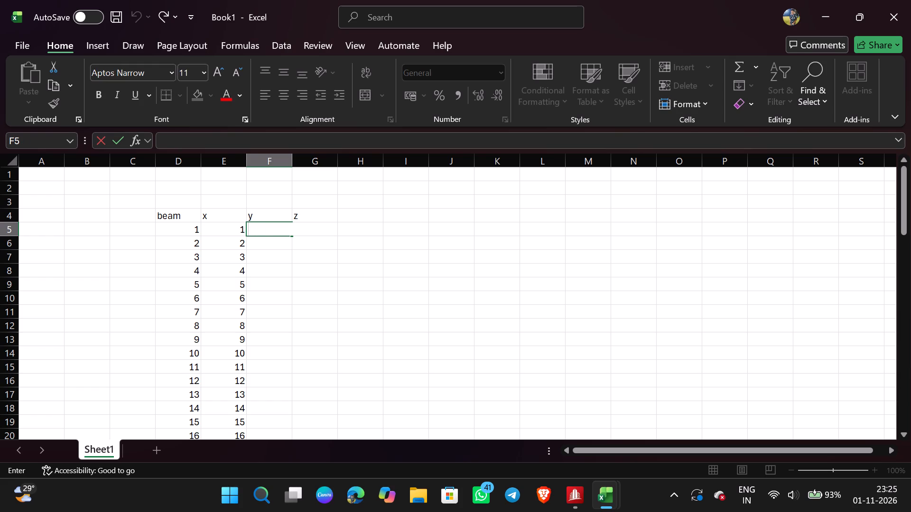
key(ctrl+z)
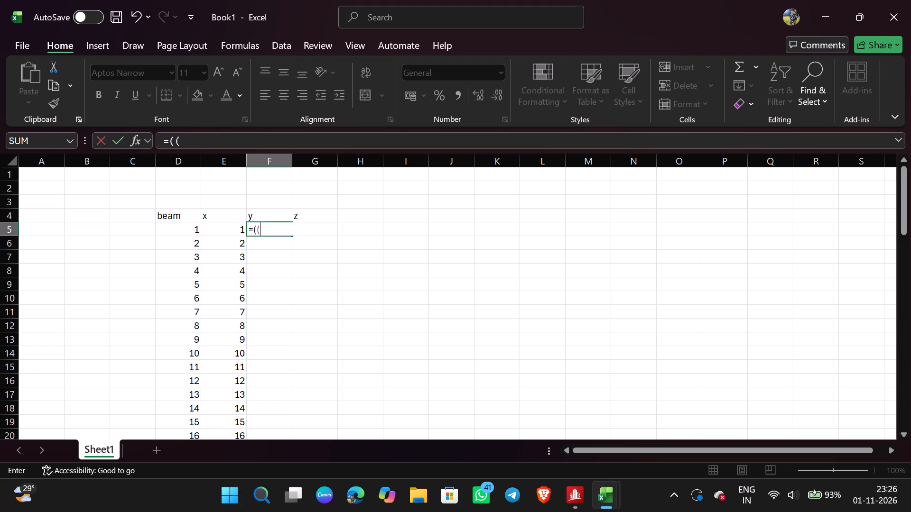
Continue the y formula in cell F5 to read =((40/3600).
text(40)
key(slash)
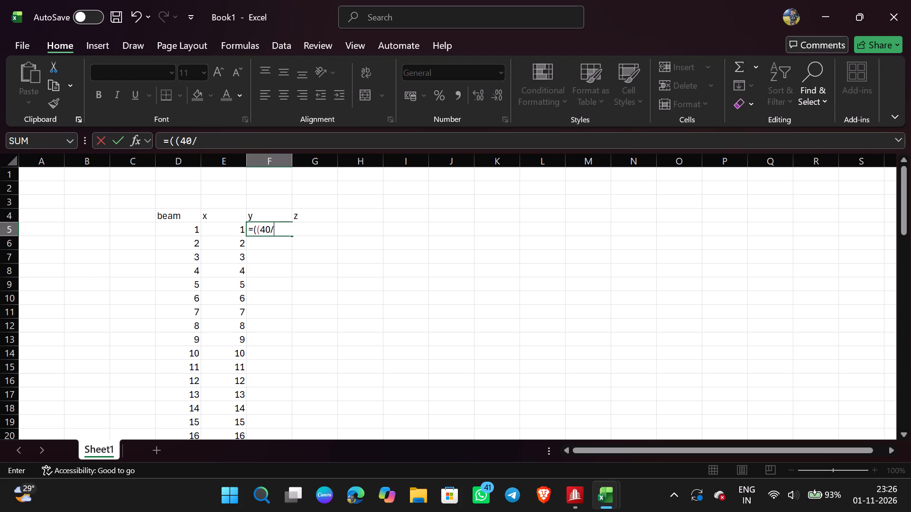
text(60)
key(BackSpace)
key(BackSpace)
key(3)
text(600)
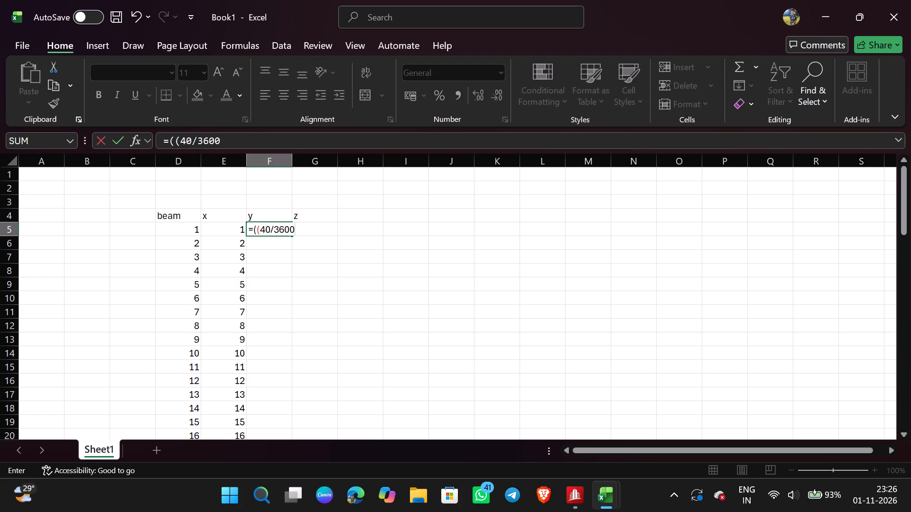
key(shift+parenright)
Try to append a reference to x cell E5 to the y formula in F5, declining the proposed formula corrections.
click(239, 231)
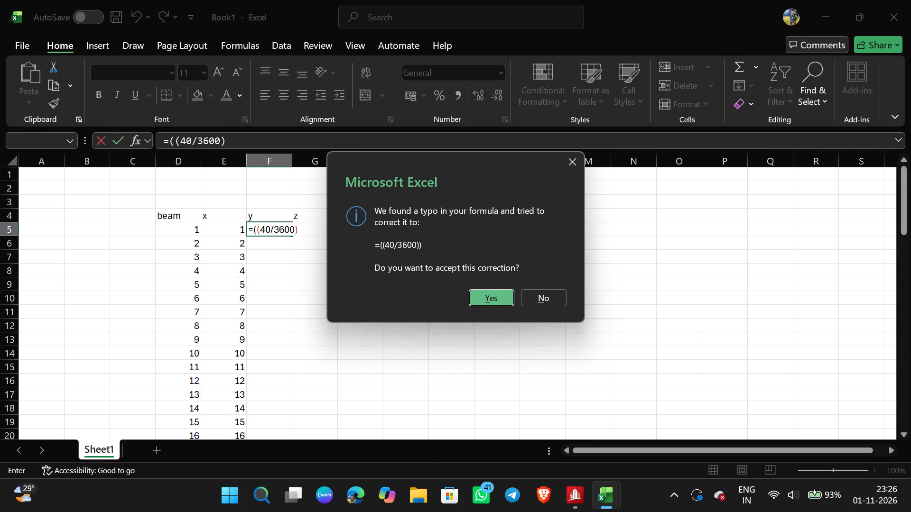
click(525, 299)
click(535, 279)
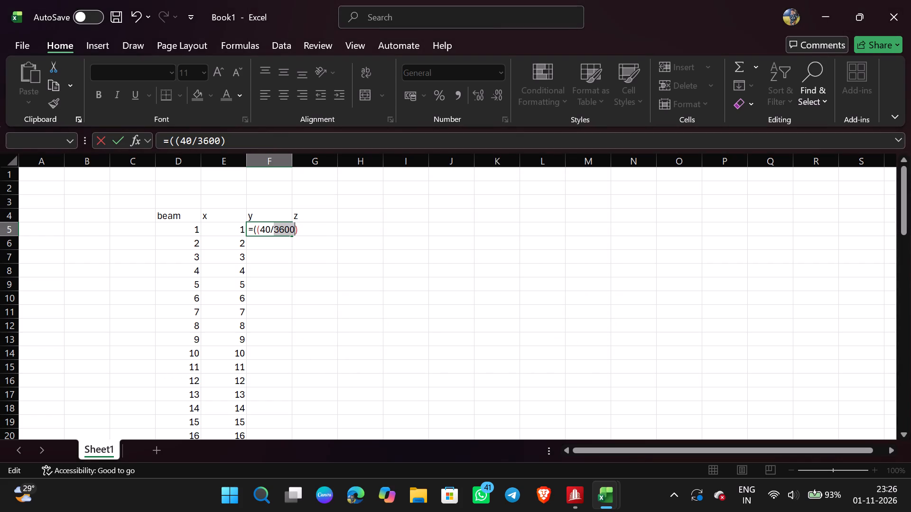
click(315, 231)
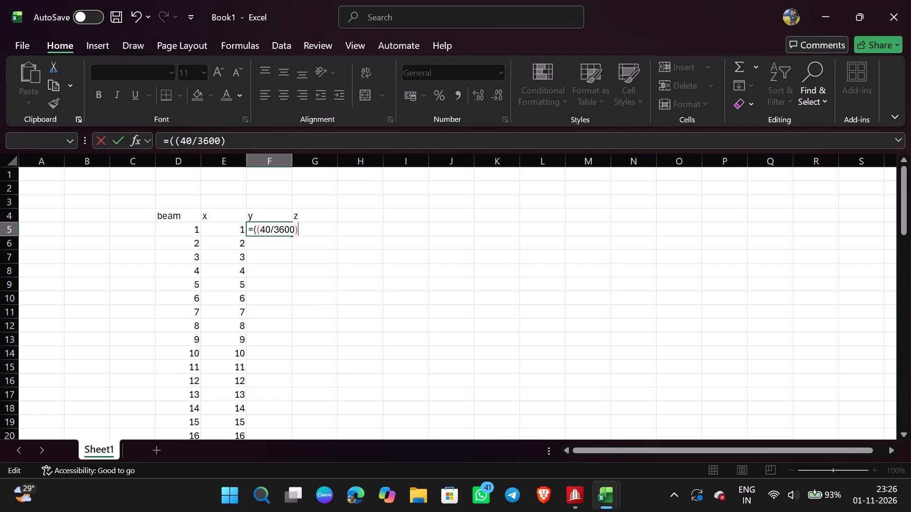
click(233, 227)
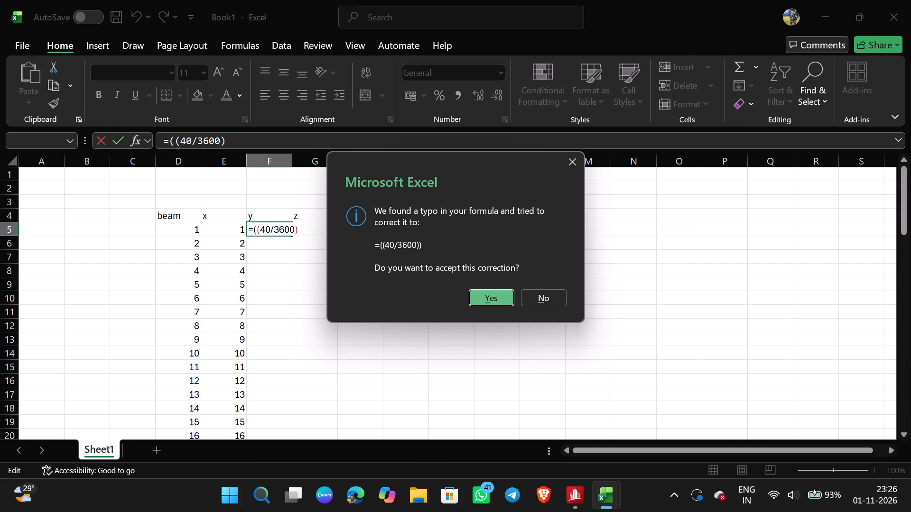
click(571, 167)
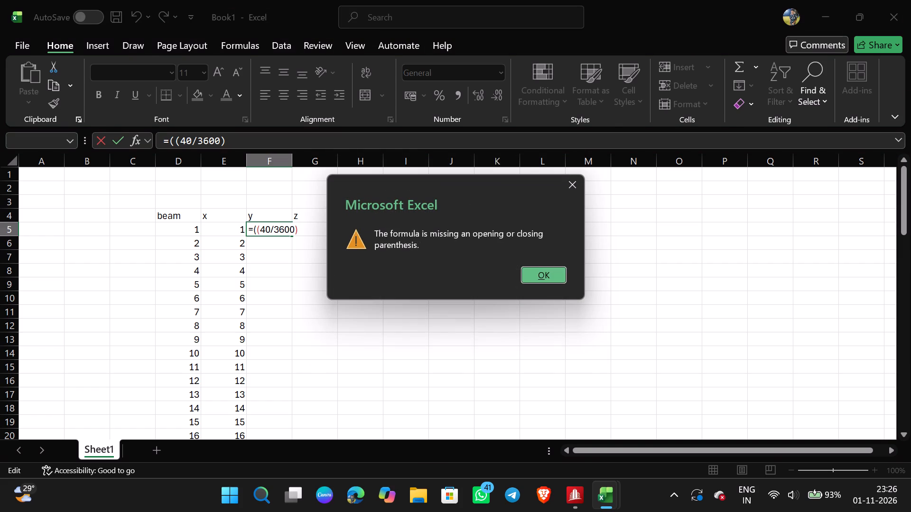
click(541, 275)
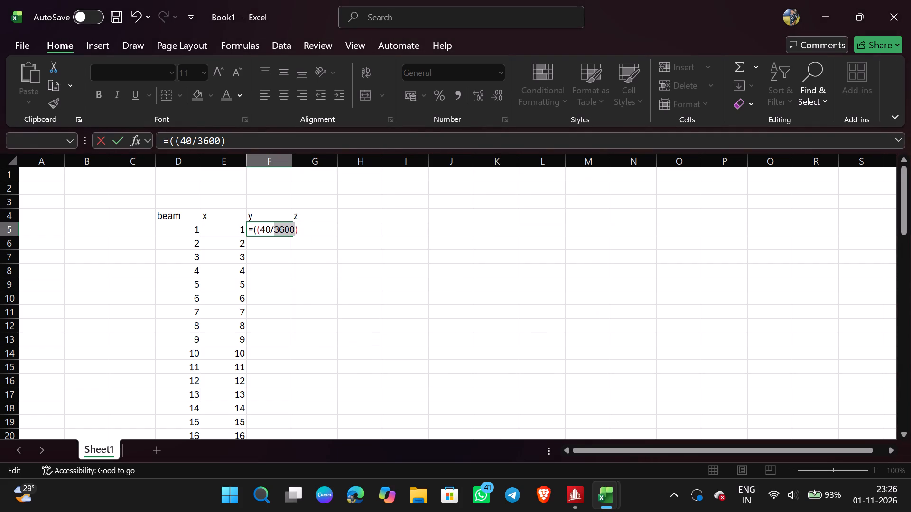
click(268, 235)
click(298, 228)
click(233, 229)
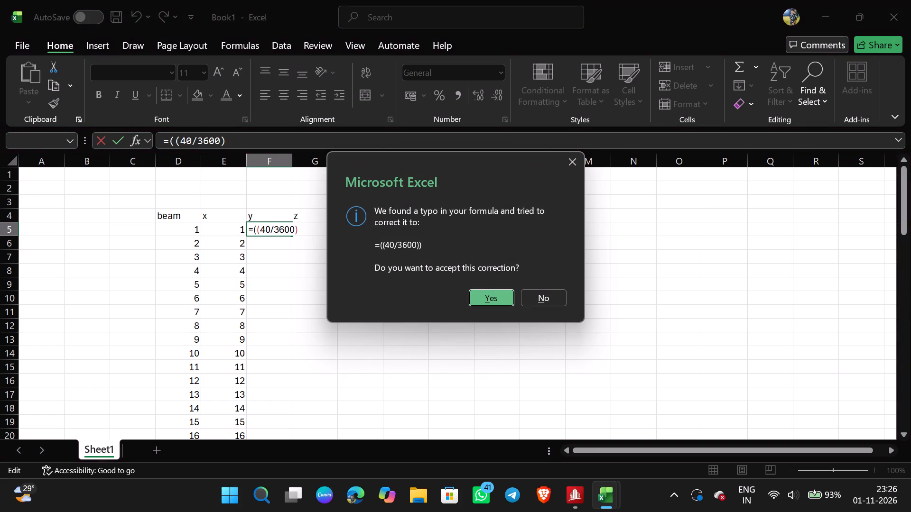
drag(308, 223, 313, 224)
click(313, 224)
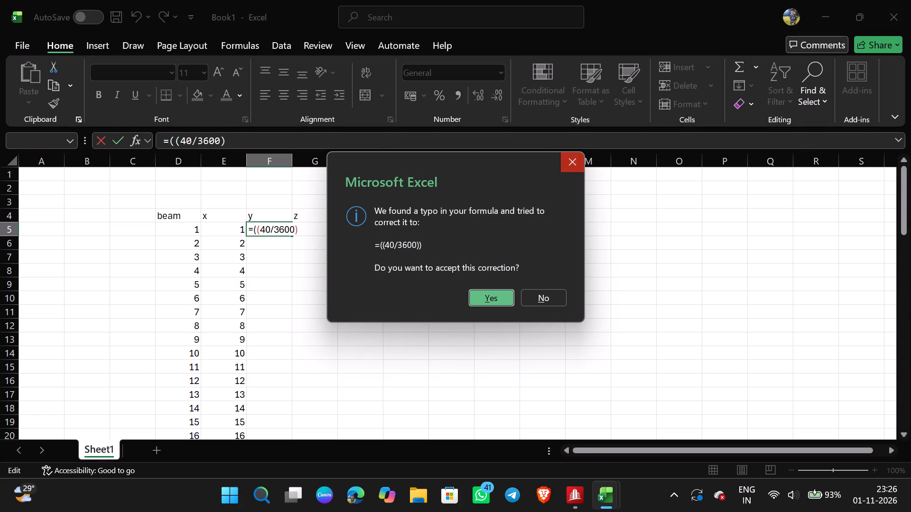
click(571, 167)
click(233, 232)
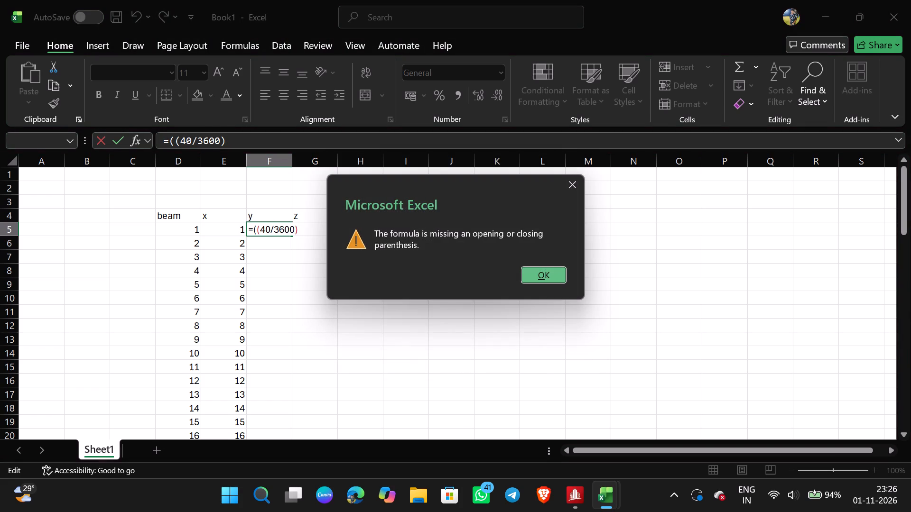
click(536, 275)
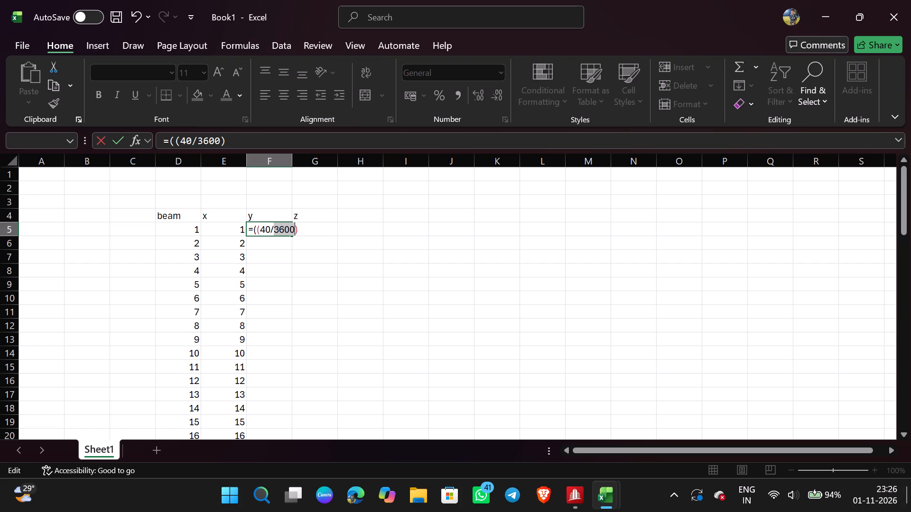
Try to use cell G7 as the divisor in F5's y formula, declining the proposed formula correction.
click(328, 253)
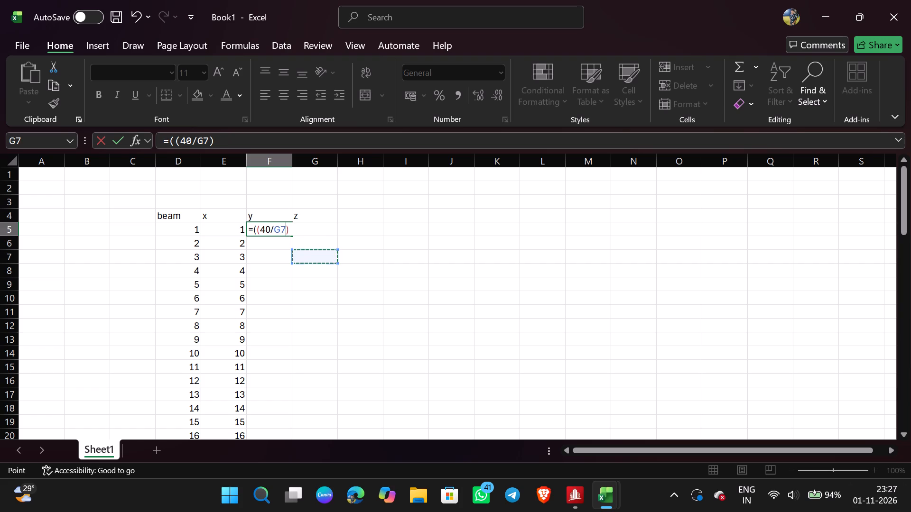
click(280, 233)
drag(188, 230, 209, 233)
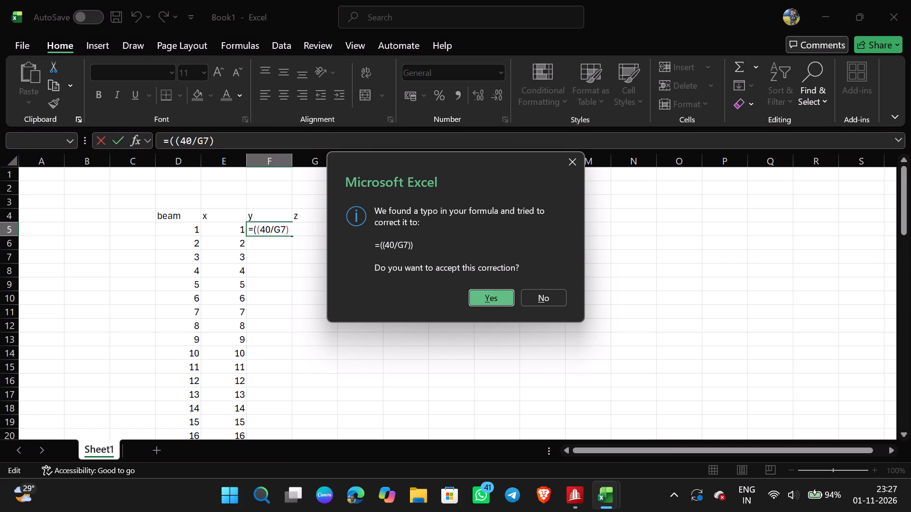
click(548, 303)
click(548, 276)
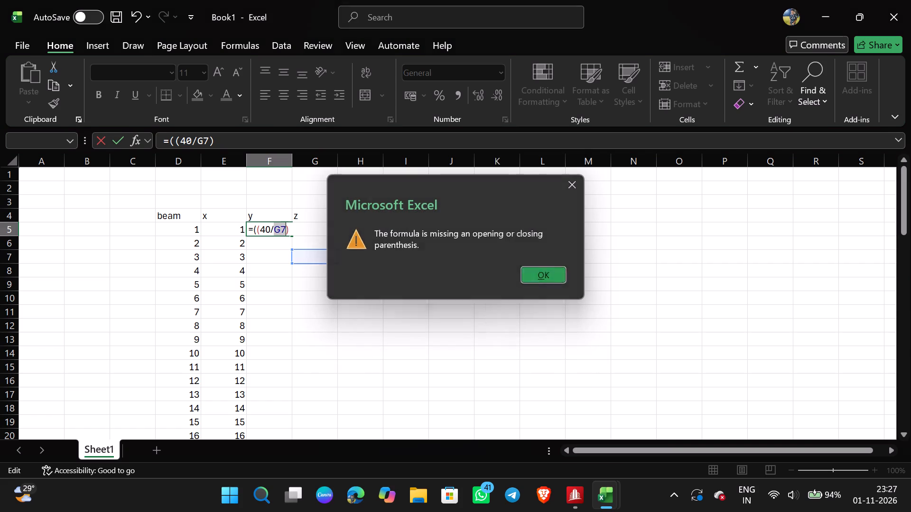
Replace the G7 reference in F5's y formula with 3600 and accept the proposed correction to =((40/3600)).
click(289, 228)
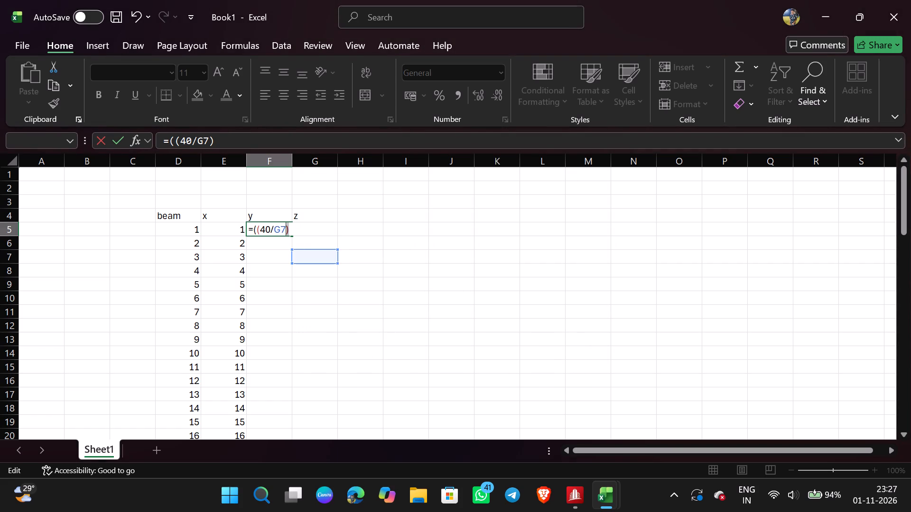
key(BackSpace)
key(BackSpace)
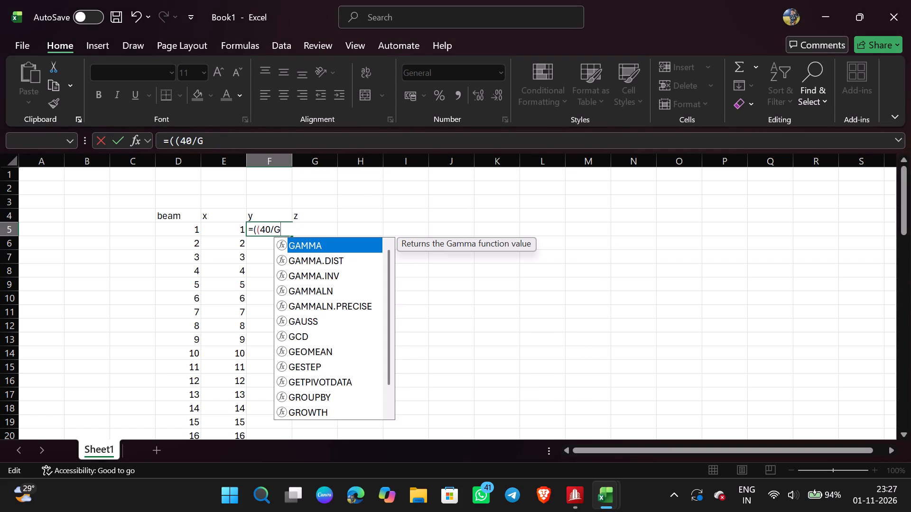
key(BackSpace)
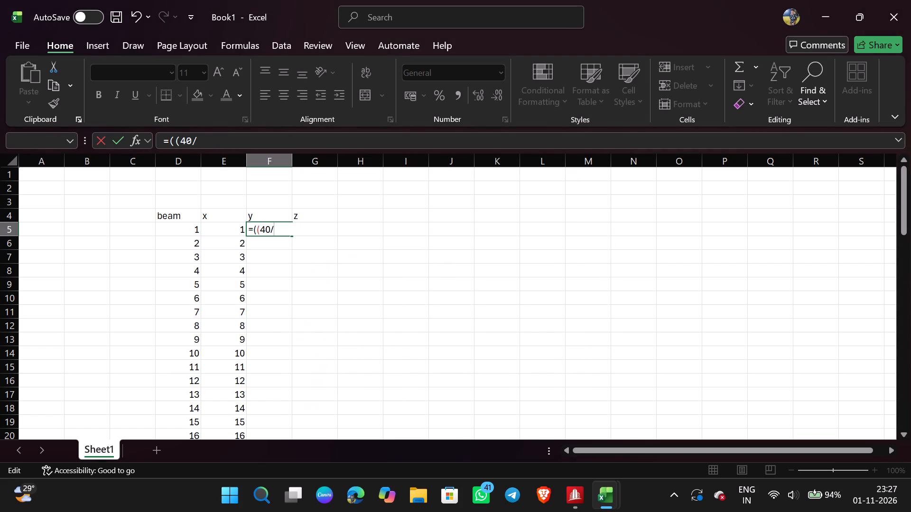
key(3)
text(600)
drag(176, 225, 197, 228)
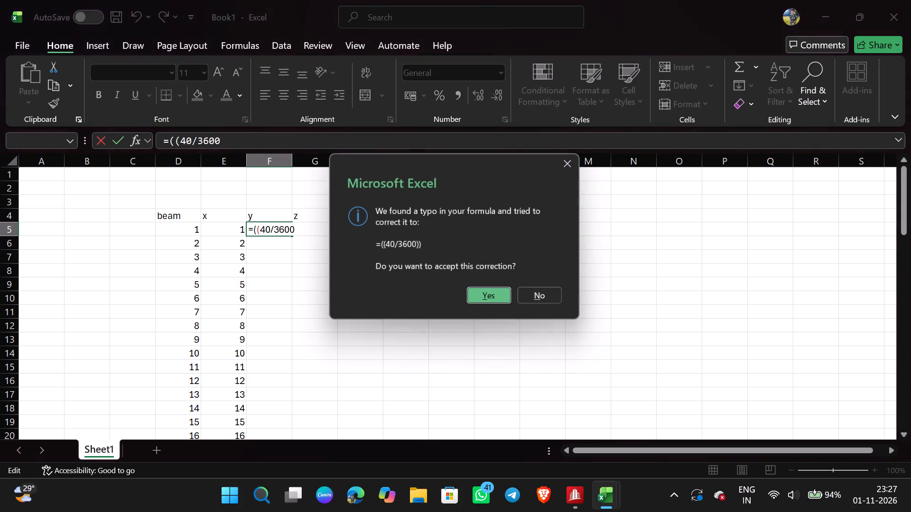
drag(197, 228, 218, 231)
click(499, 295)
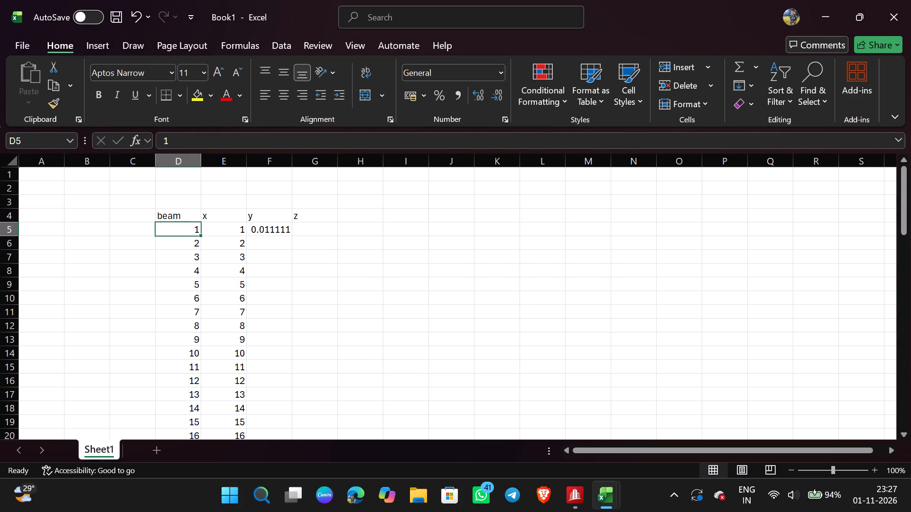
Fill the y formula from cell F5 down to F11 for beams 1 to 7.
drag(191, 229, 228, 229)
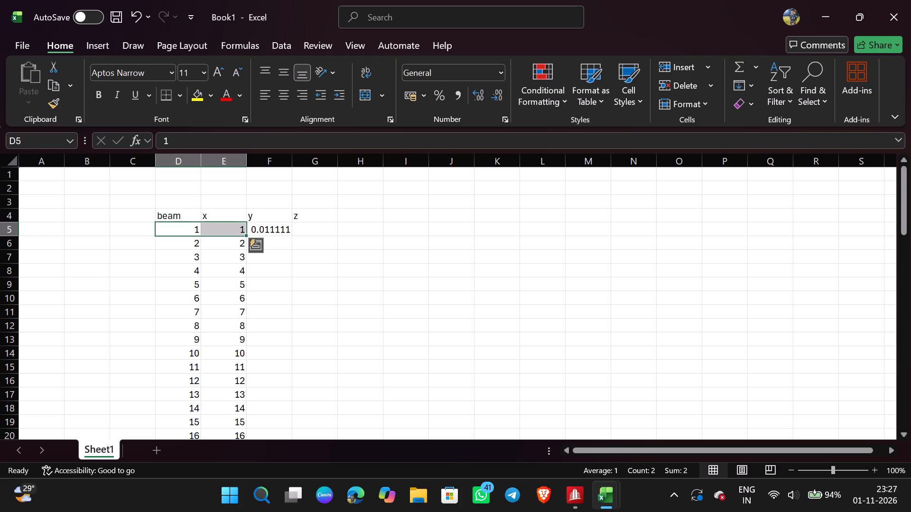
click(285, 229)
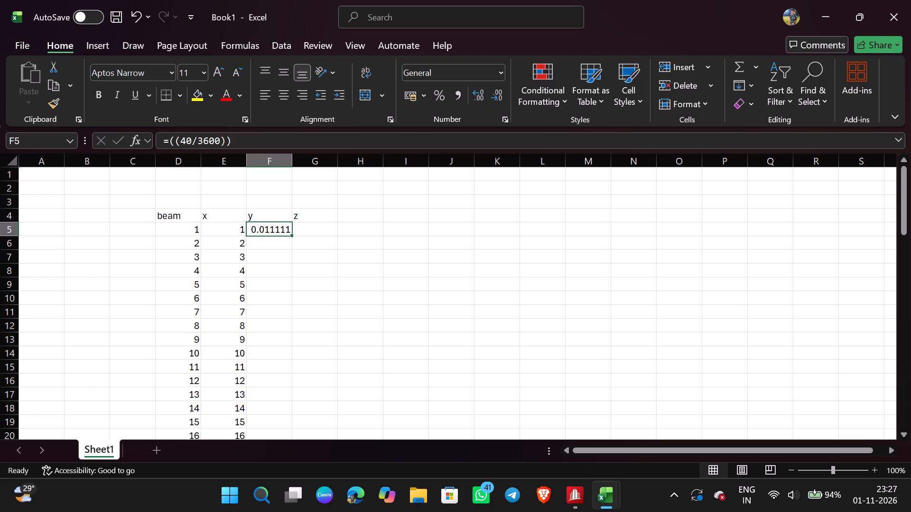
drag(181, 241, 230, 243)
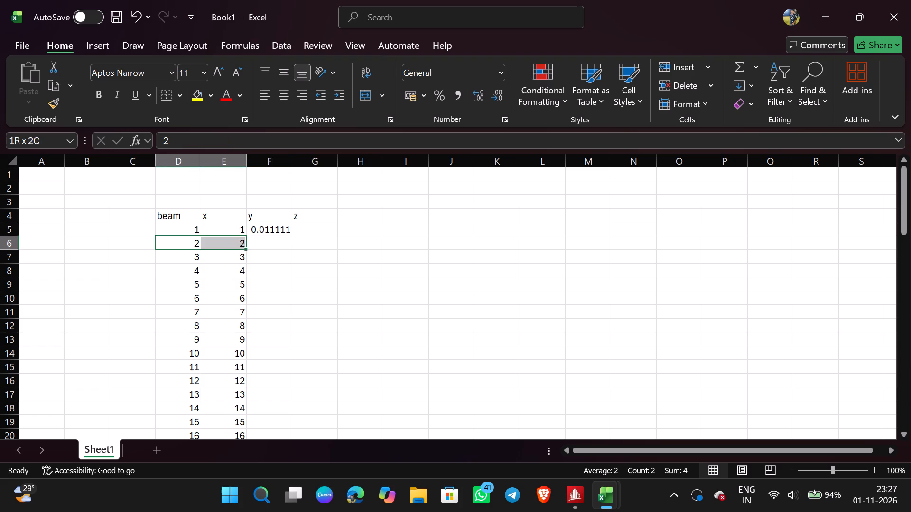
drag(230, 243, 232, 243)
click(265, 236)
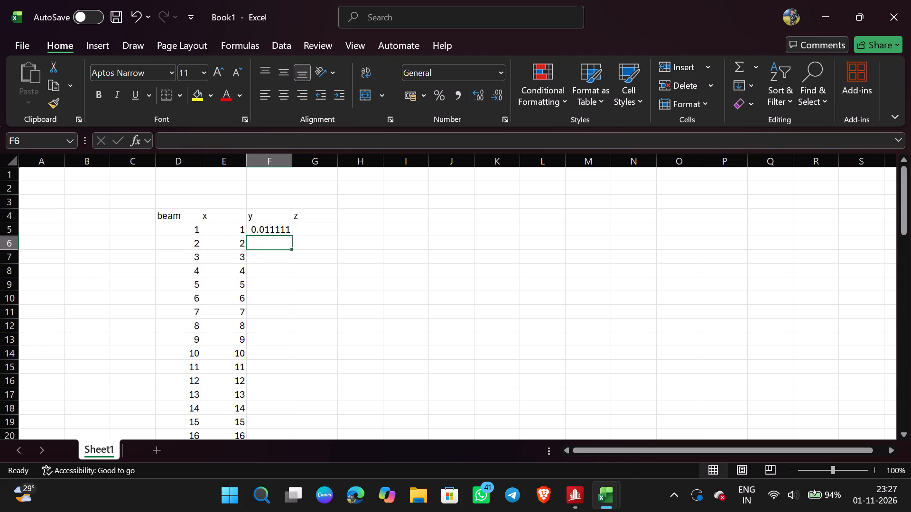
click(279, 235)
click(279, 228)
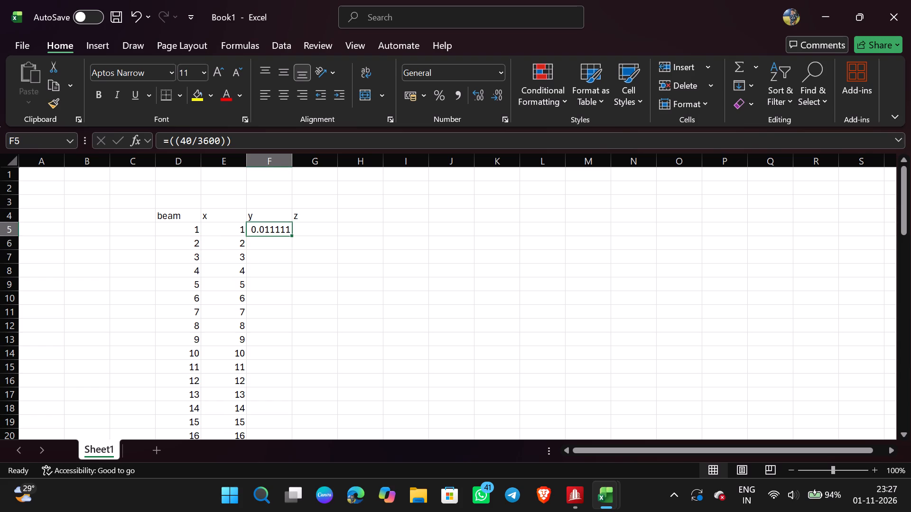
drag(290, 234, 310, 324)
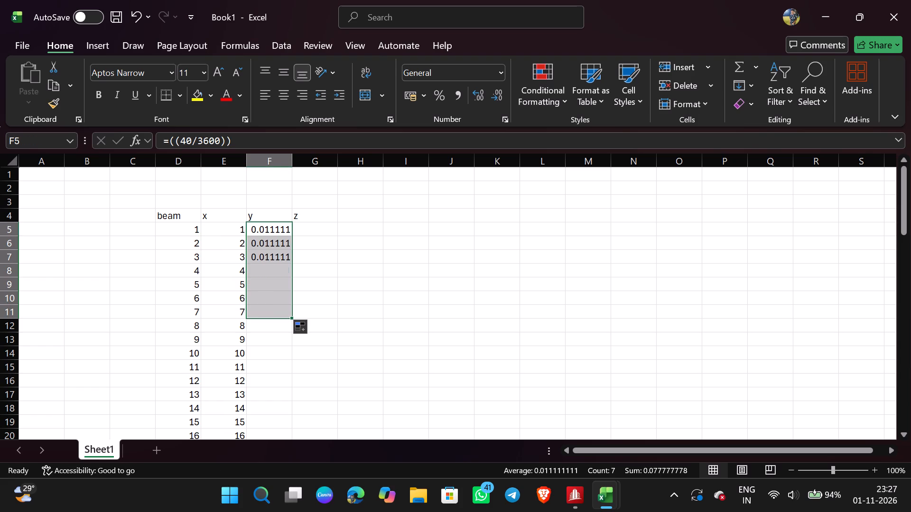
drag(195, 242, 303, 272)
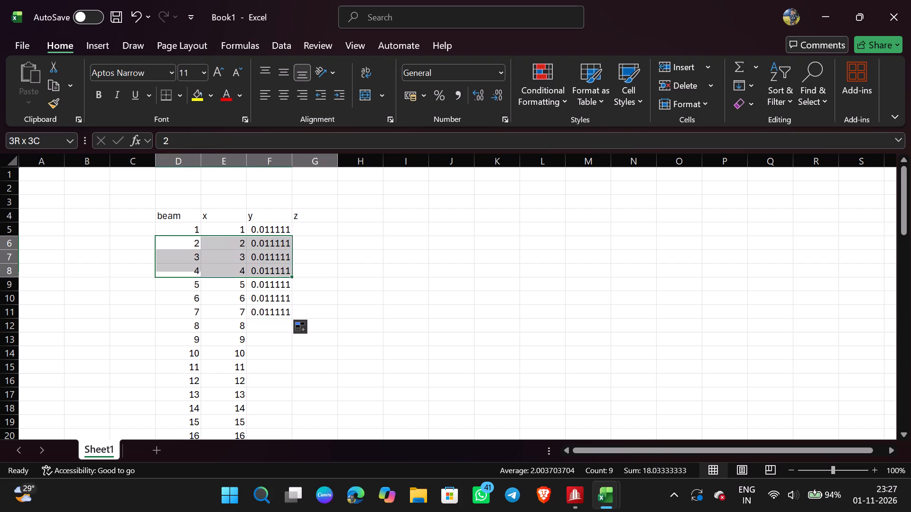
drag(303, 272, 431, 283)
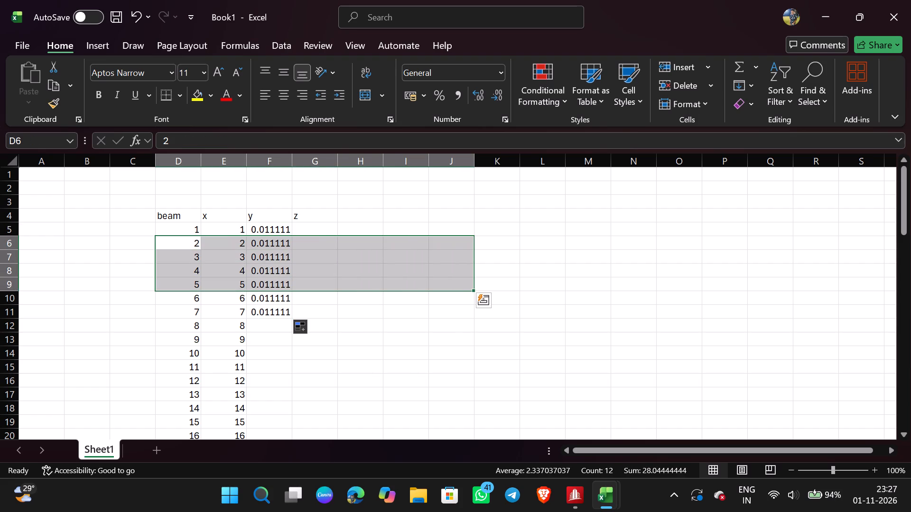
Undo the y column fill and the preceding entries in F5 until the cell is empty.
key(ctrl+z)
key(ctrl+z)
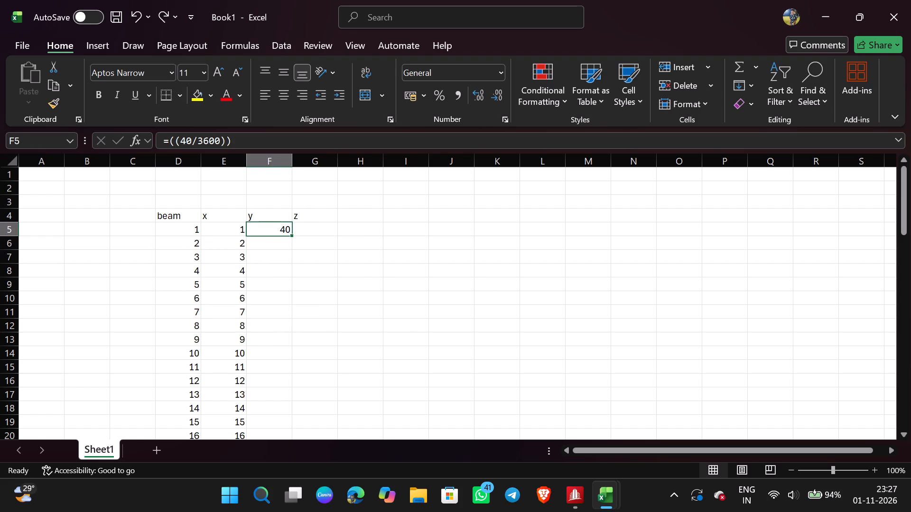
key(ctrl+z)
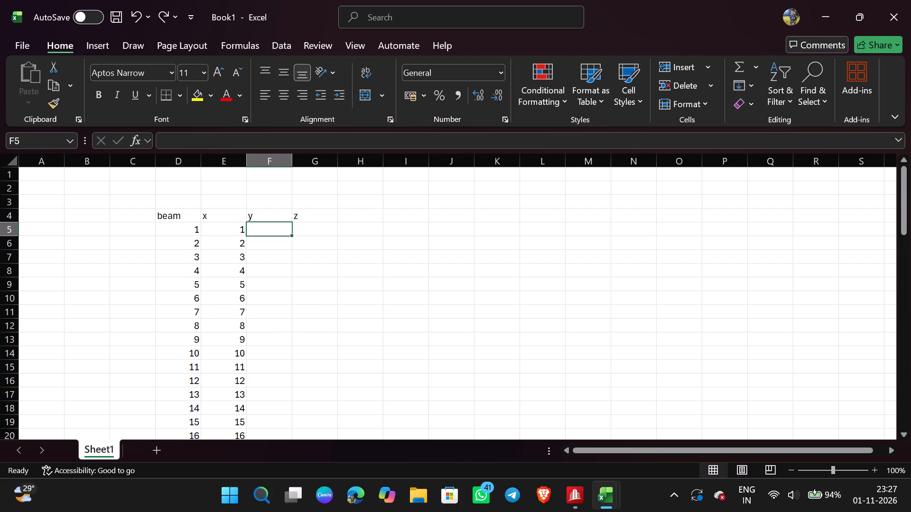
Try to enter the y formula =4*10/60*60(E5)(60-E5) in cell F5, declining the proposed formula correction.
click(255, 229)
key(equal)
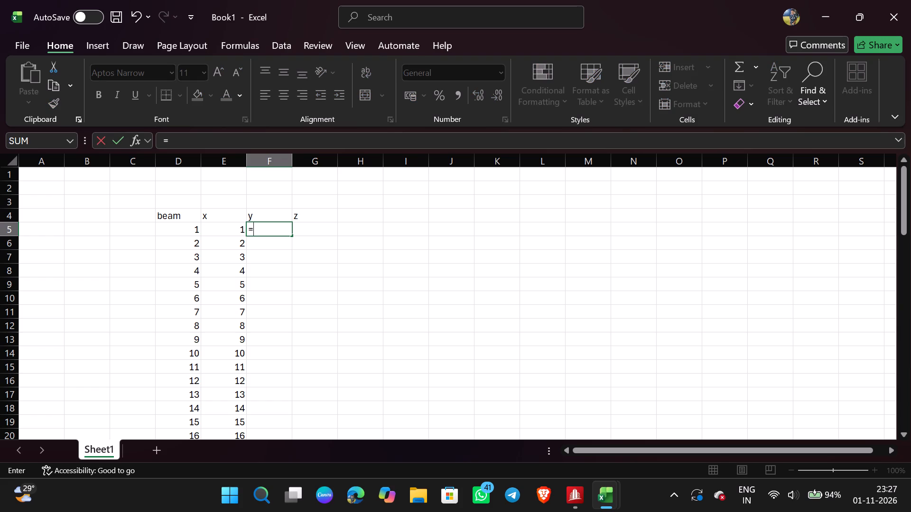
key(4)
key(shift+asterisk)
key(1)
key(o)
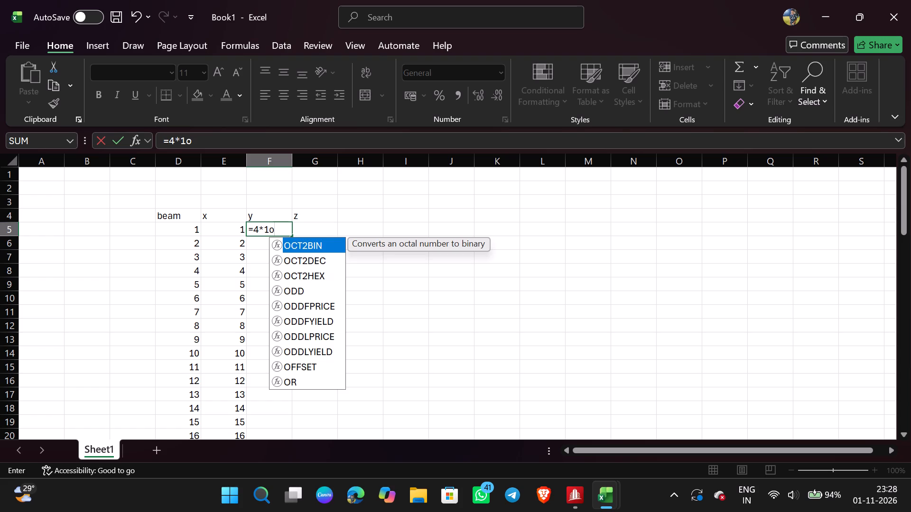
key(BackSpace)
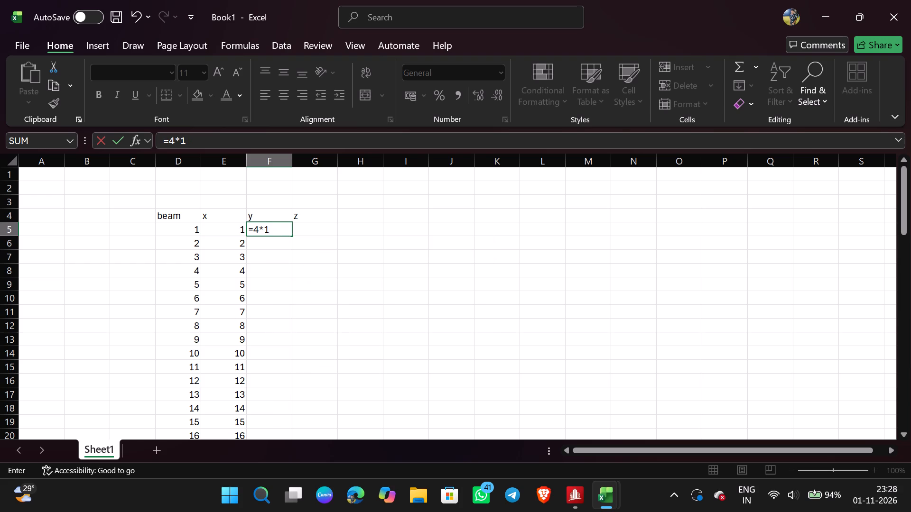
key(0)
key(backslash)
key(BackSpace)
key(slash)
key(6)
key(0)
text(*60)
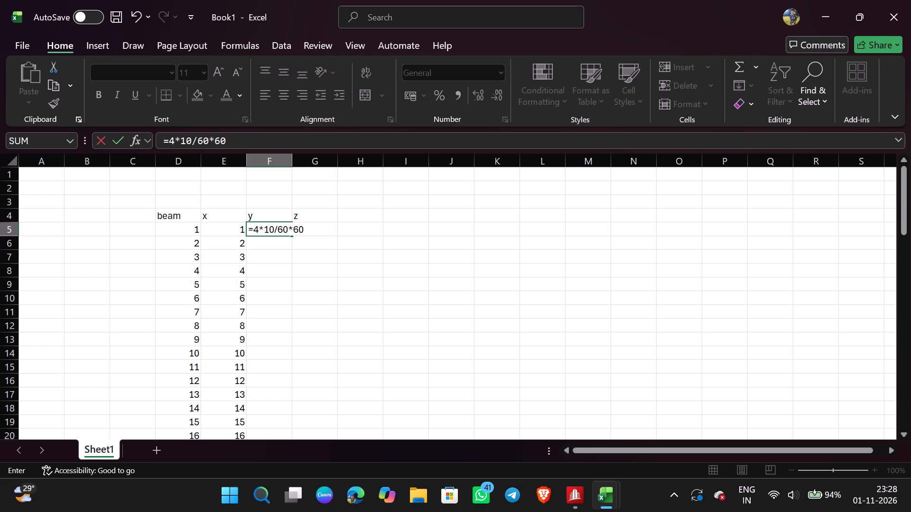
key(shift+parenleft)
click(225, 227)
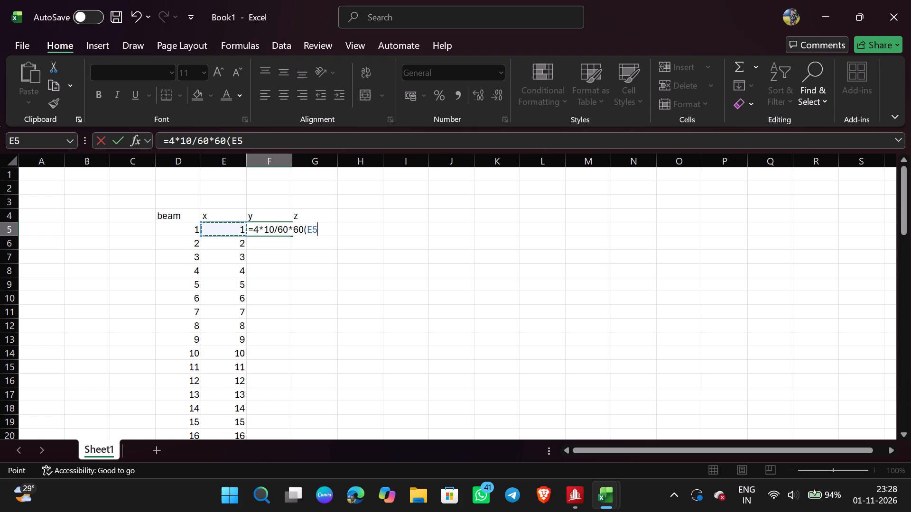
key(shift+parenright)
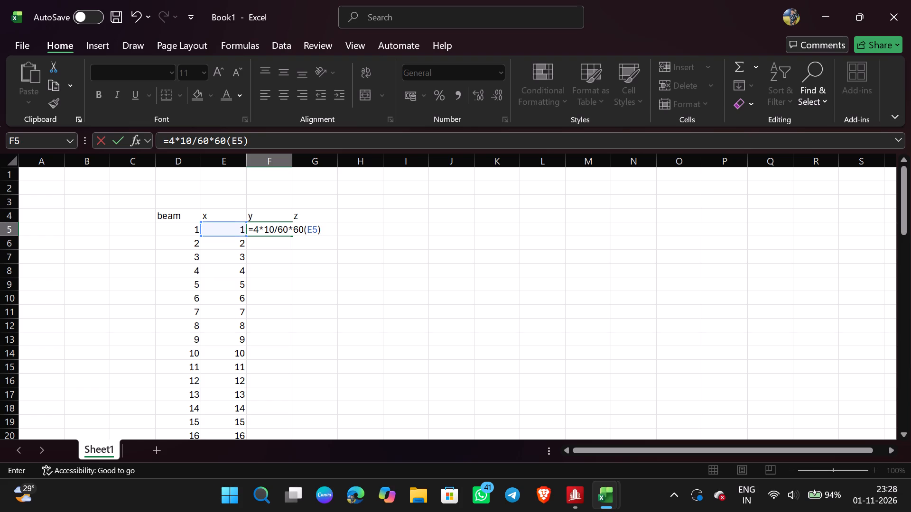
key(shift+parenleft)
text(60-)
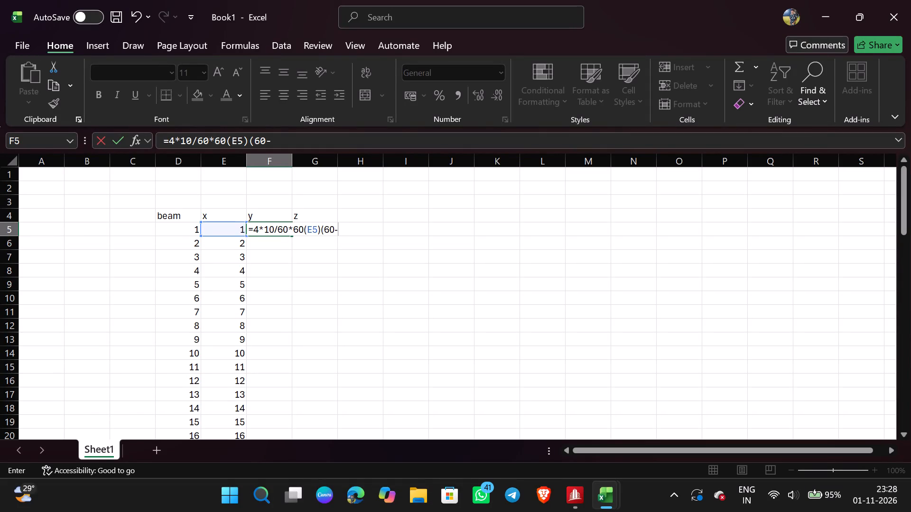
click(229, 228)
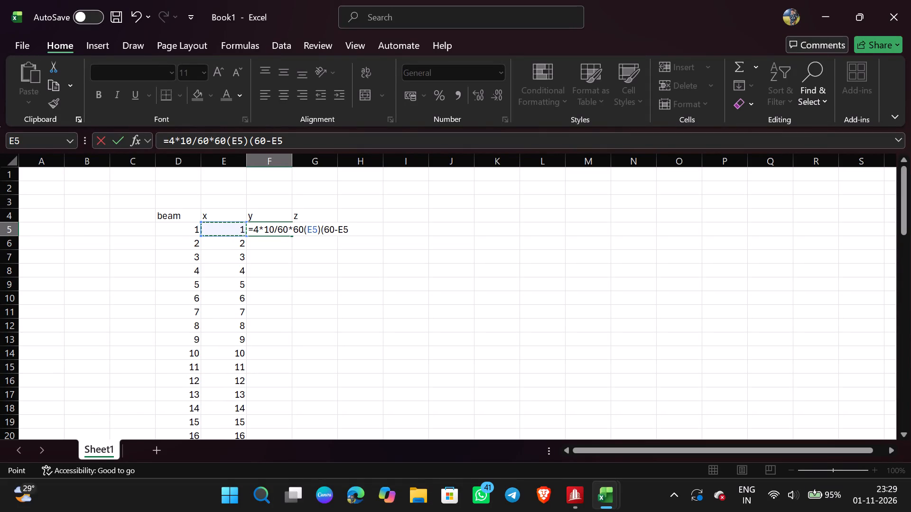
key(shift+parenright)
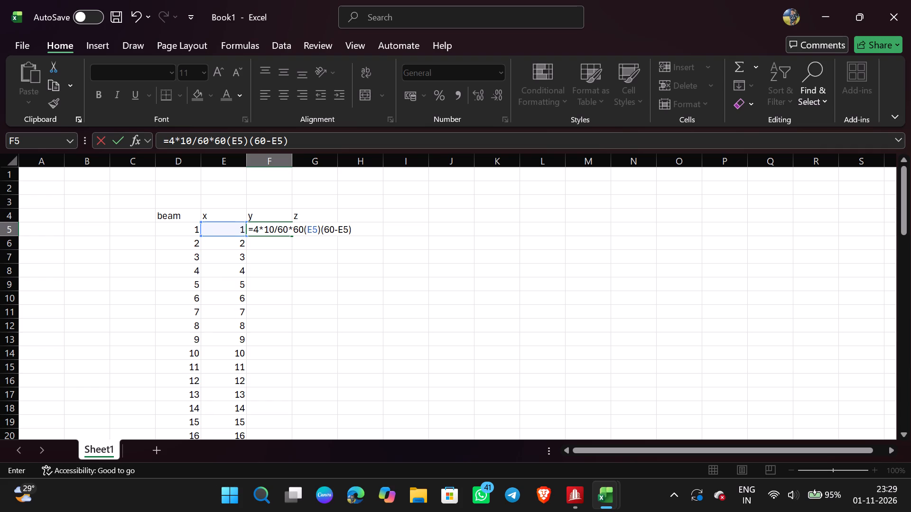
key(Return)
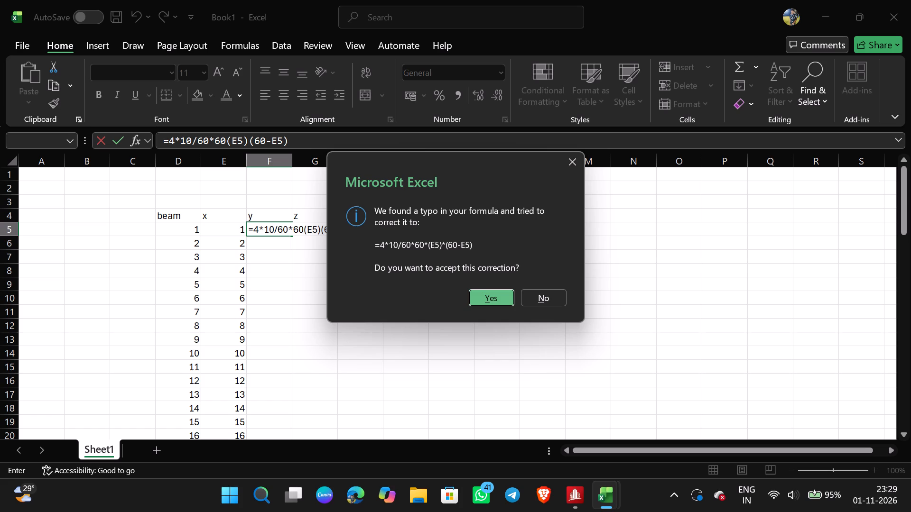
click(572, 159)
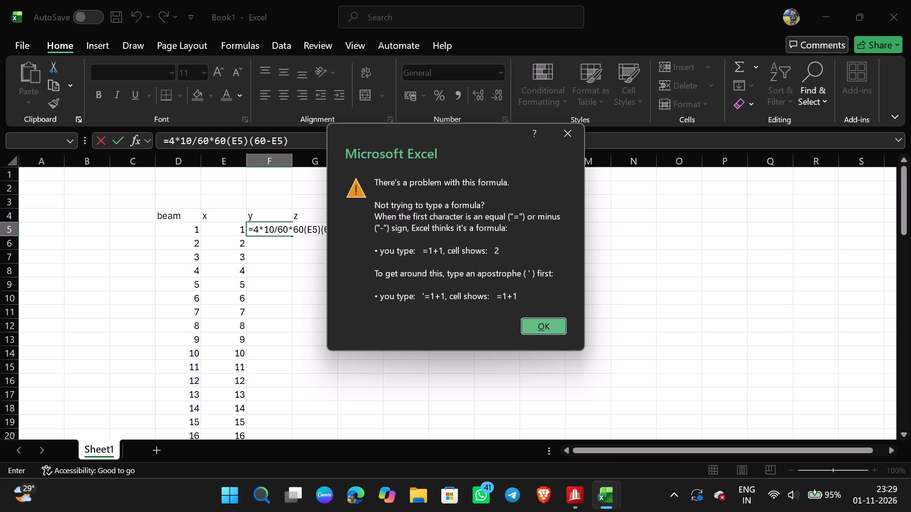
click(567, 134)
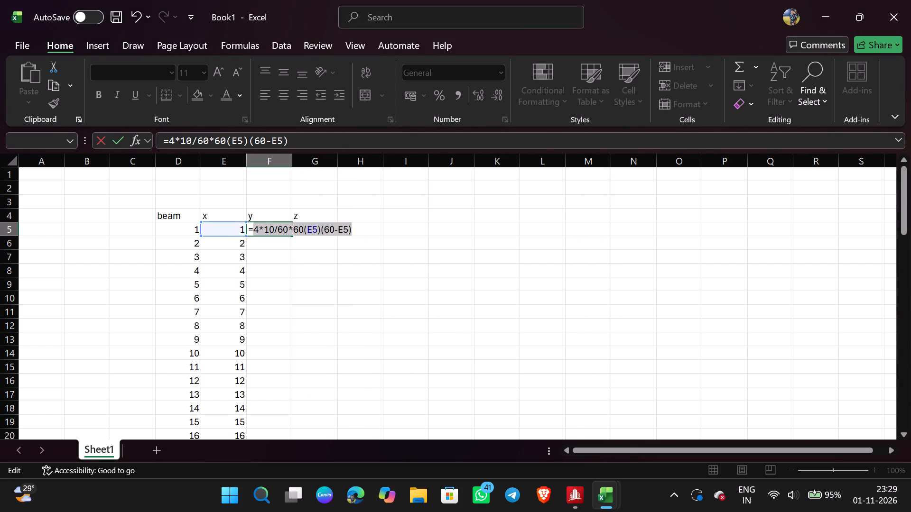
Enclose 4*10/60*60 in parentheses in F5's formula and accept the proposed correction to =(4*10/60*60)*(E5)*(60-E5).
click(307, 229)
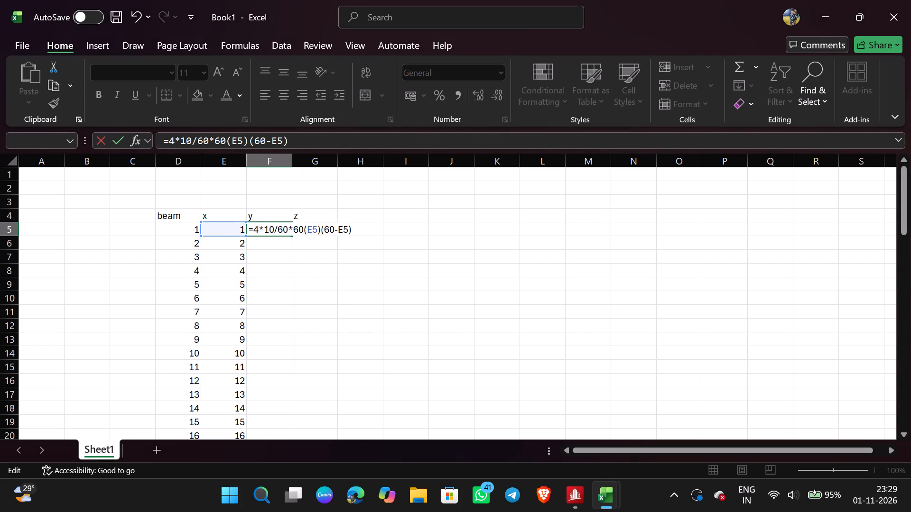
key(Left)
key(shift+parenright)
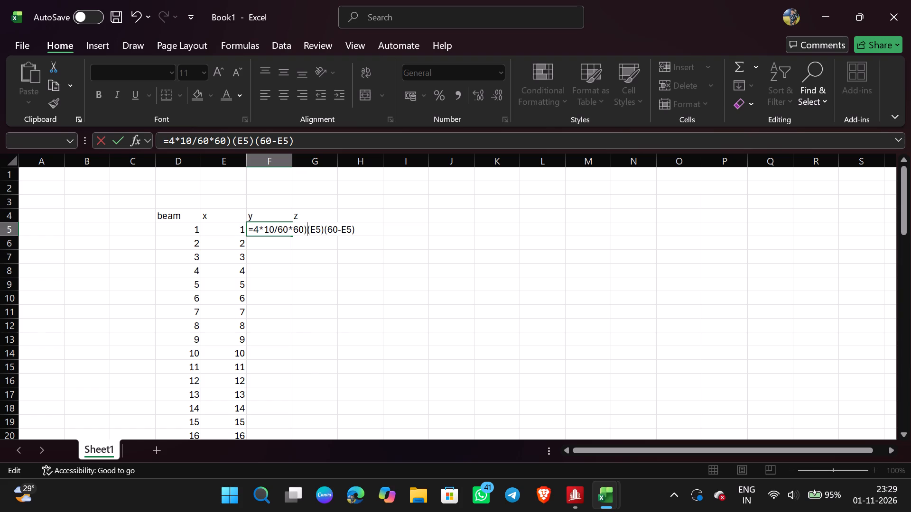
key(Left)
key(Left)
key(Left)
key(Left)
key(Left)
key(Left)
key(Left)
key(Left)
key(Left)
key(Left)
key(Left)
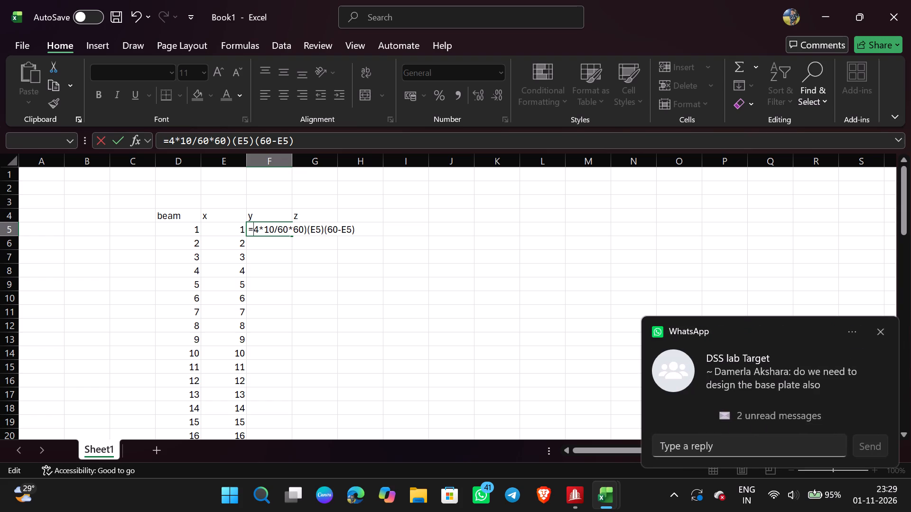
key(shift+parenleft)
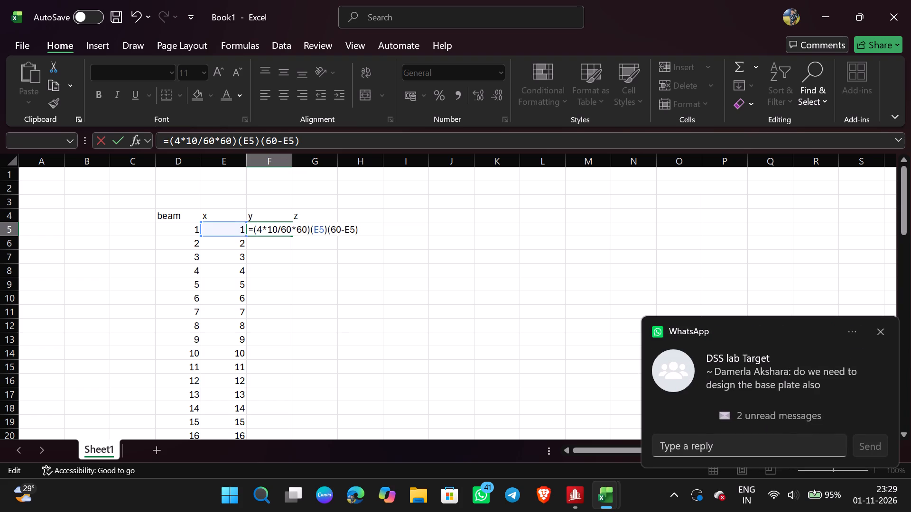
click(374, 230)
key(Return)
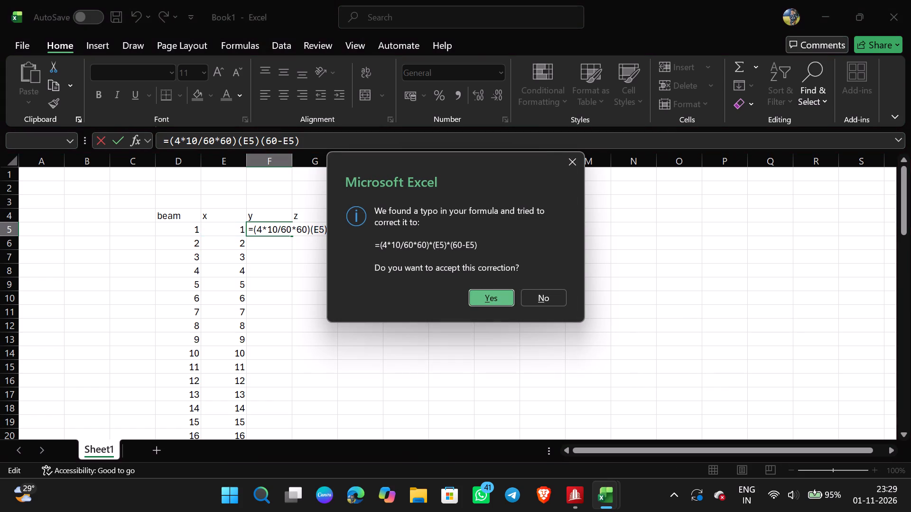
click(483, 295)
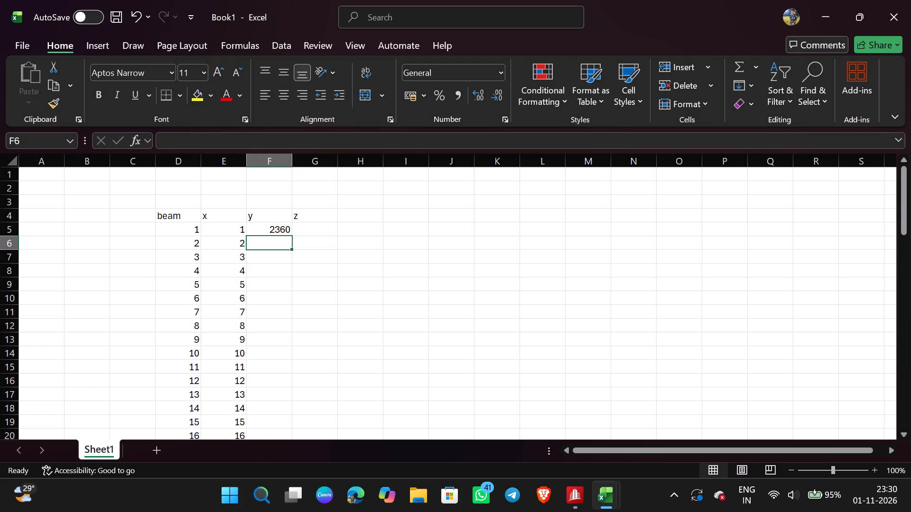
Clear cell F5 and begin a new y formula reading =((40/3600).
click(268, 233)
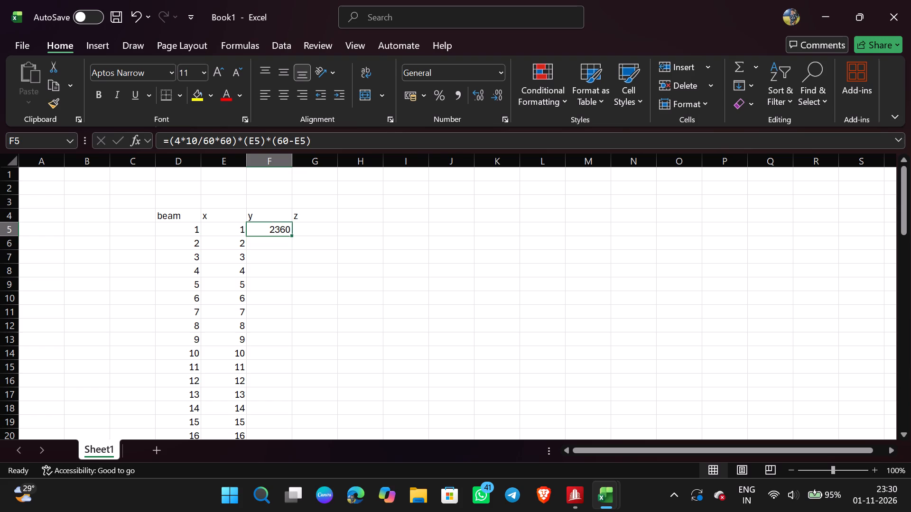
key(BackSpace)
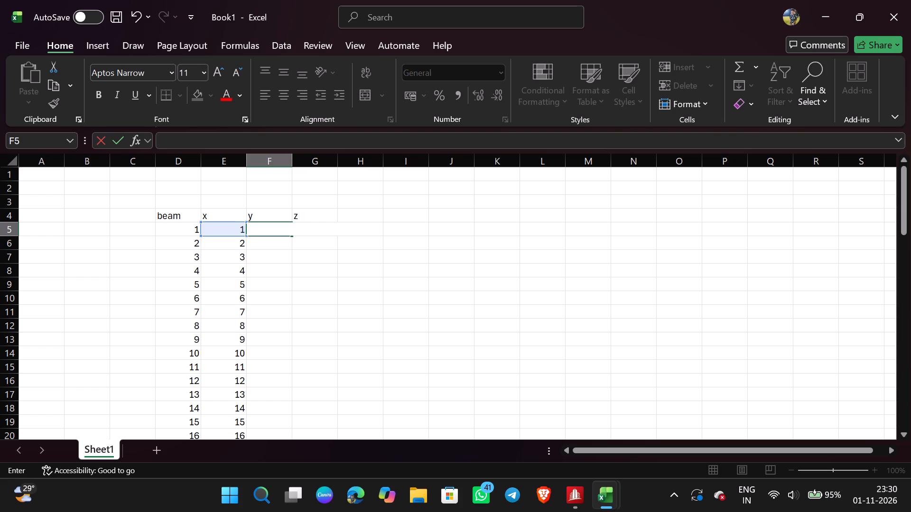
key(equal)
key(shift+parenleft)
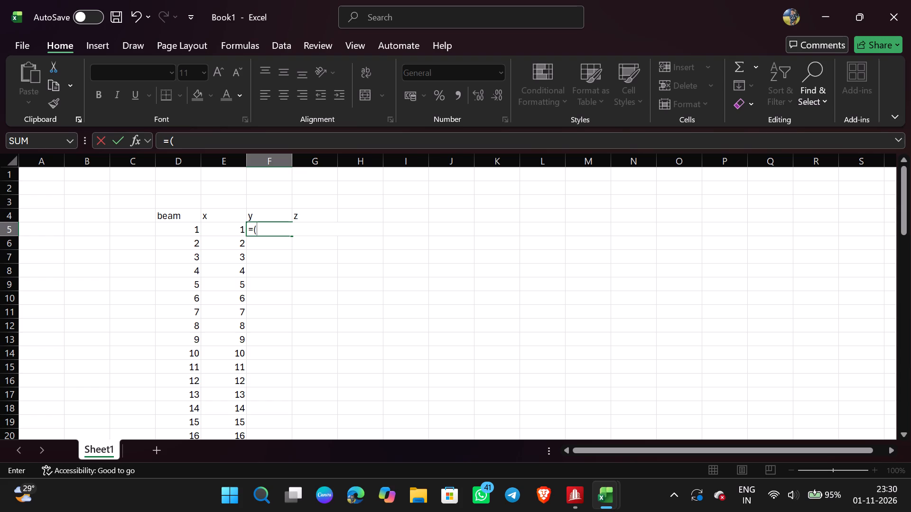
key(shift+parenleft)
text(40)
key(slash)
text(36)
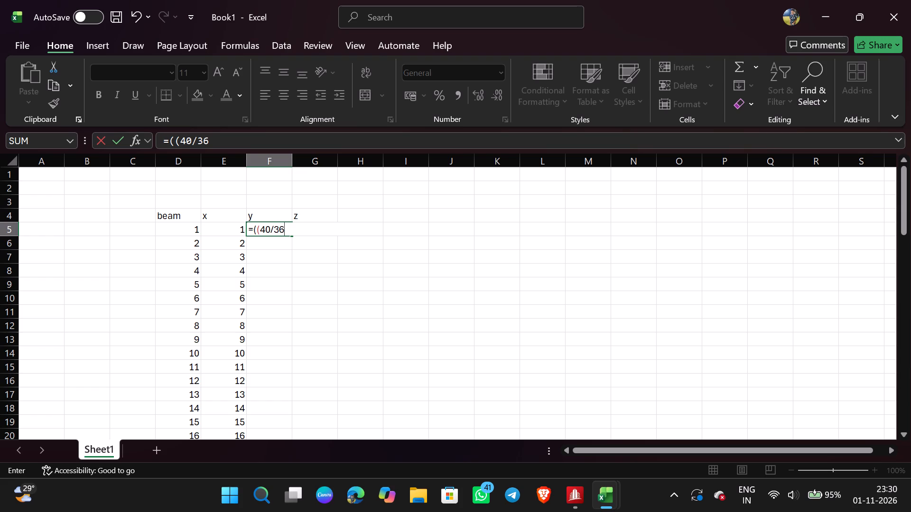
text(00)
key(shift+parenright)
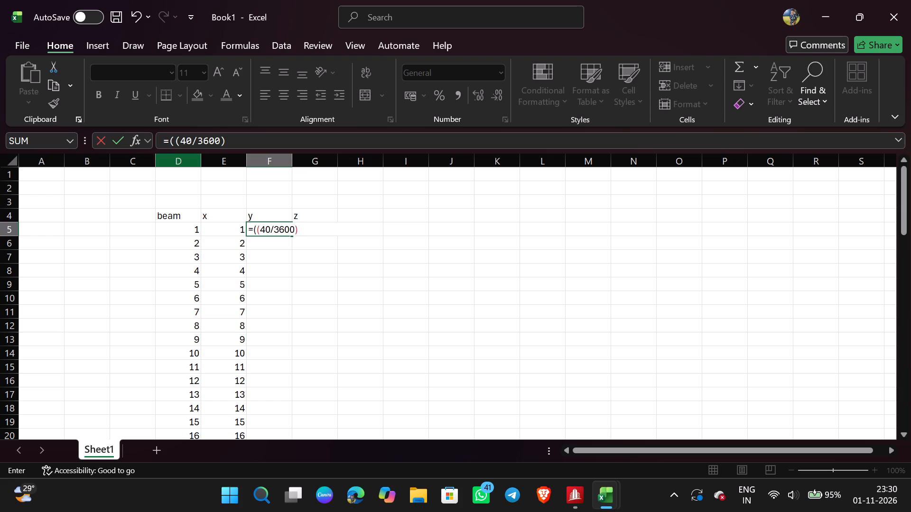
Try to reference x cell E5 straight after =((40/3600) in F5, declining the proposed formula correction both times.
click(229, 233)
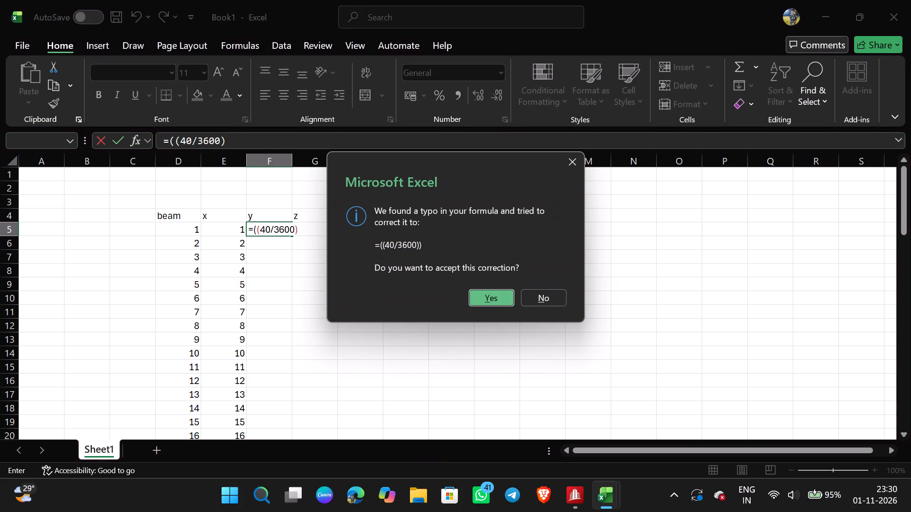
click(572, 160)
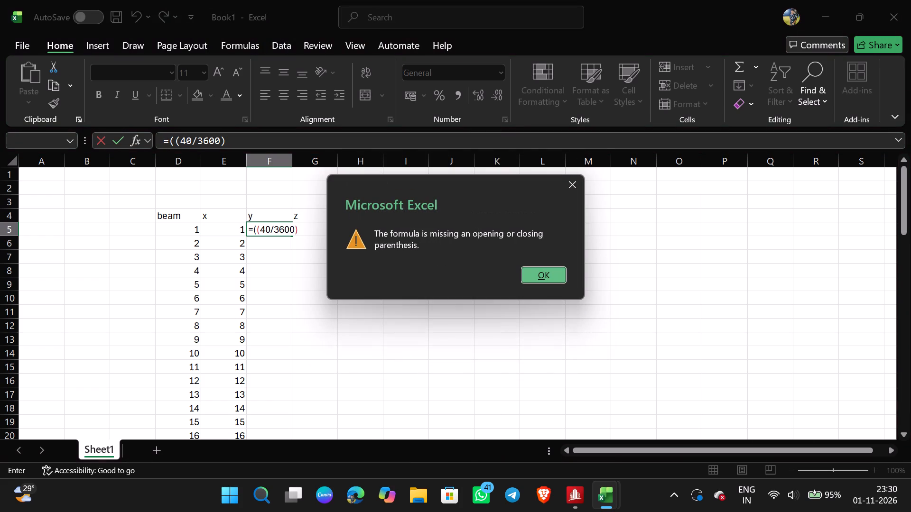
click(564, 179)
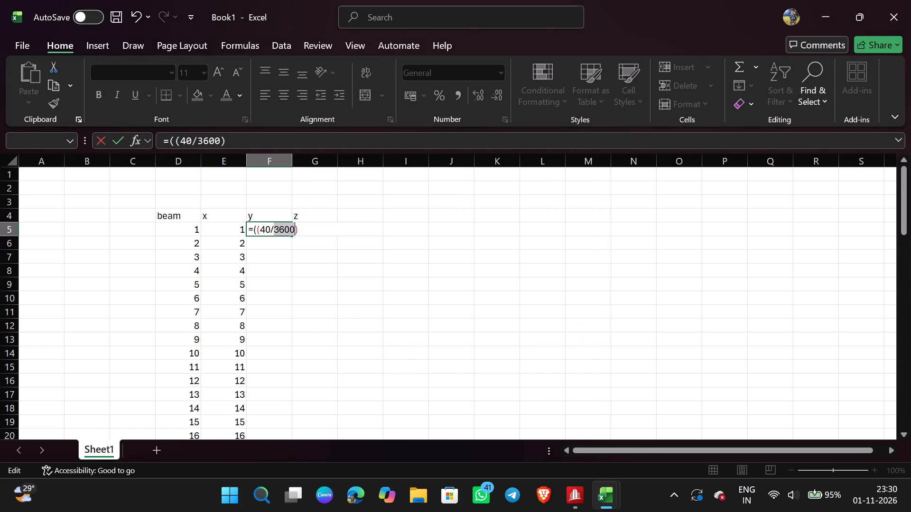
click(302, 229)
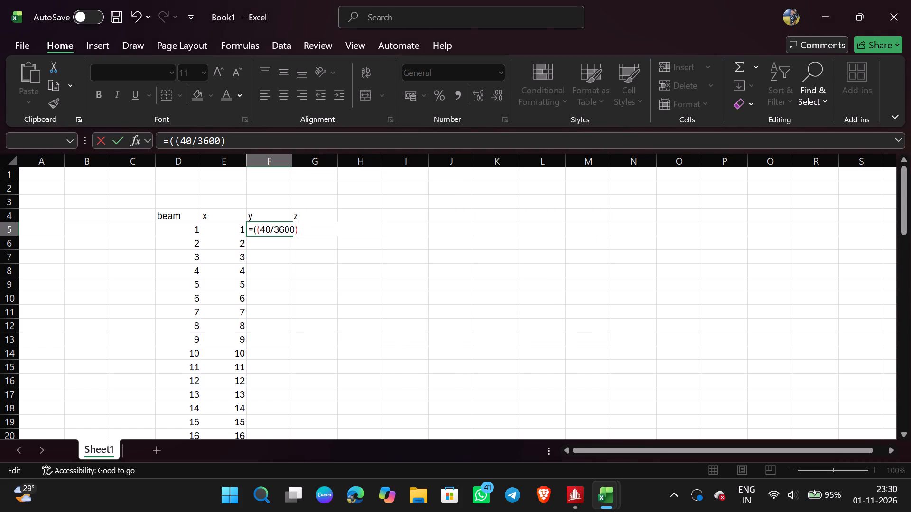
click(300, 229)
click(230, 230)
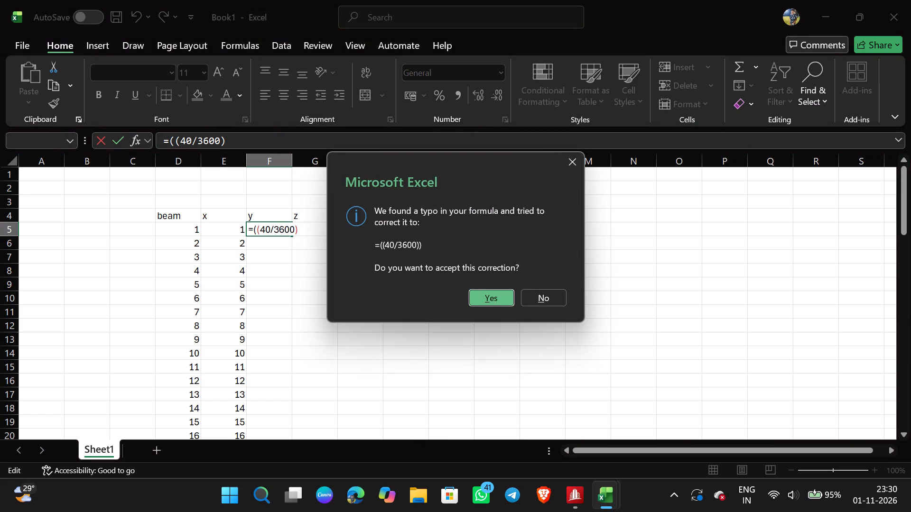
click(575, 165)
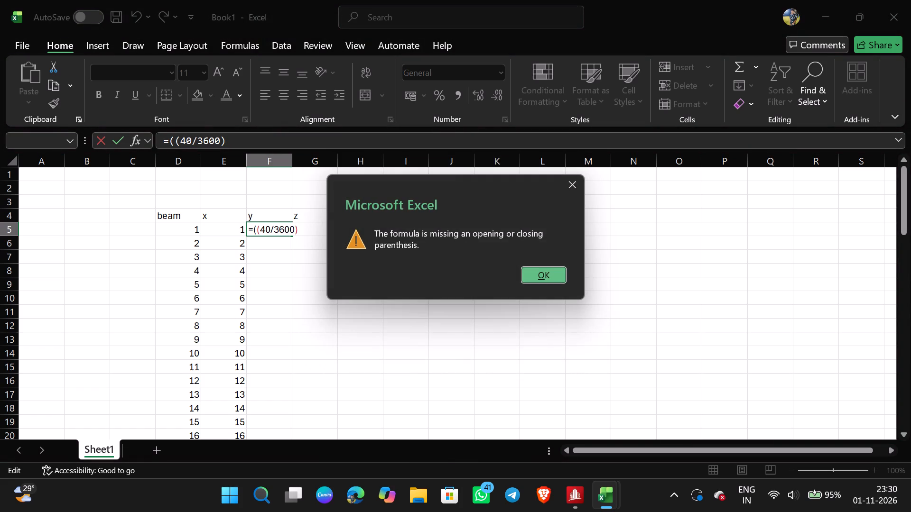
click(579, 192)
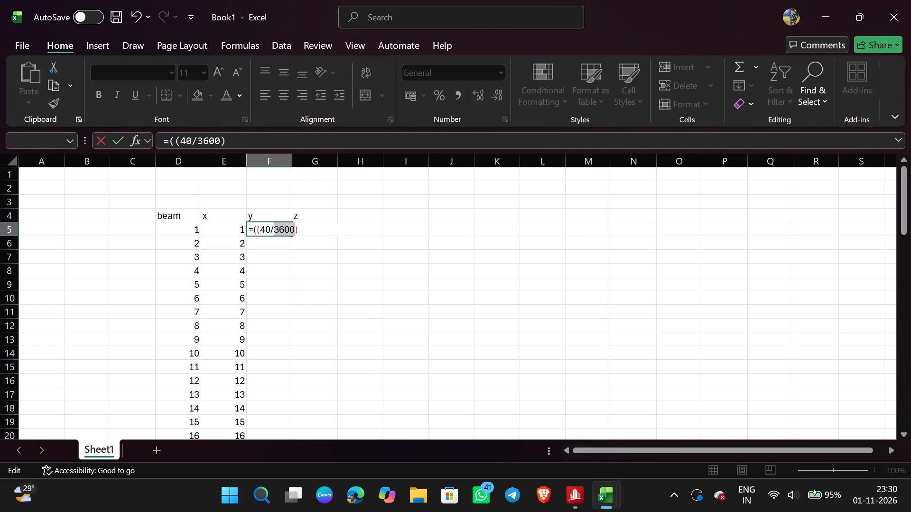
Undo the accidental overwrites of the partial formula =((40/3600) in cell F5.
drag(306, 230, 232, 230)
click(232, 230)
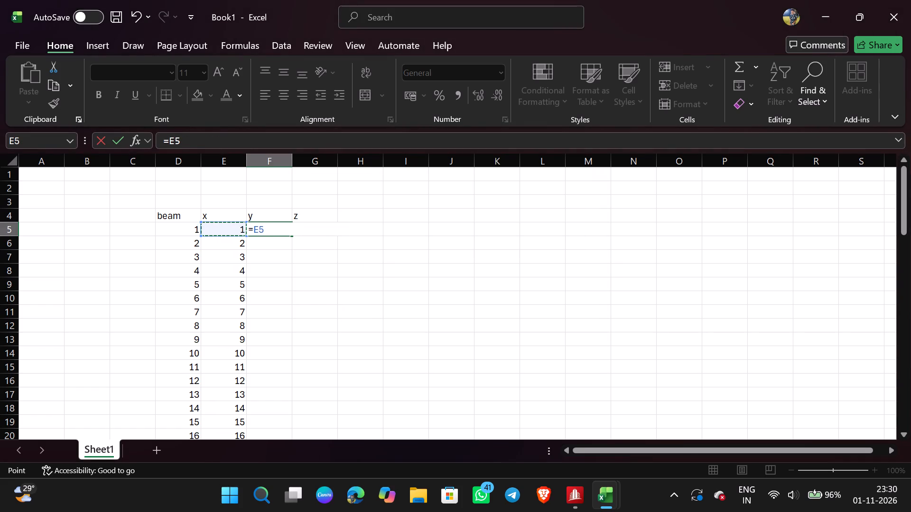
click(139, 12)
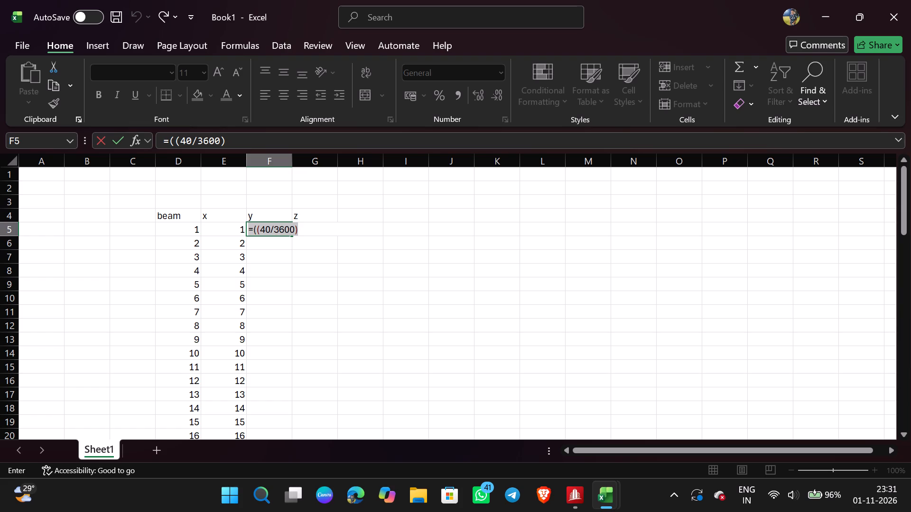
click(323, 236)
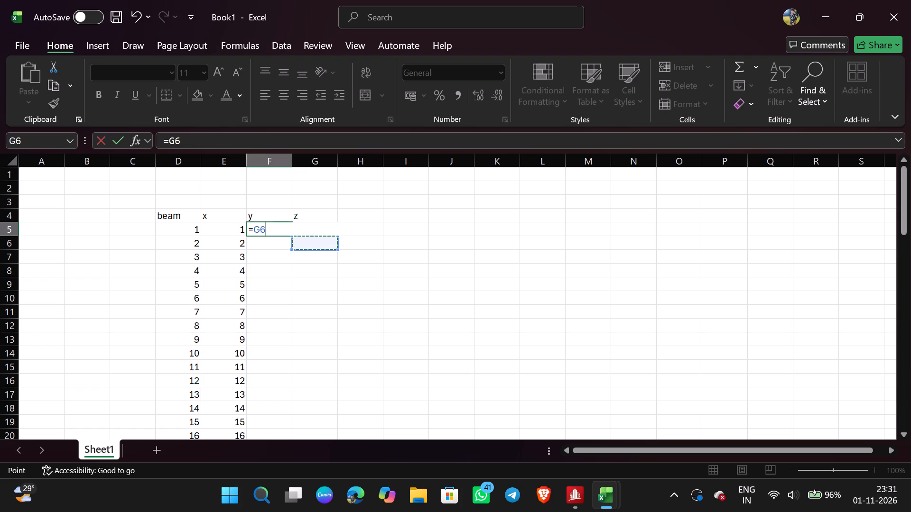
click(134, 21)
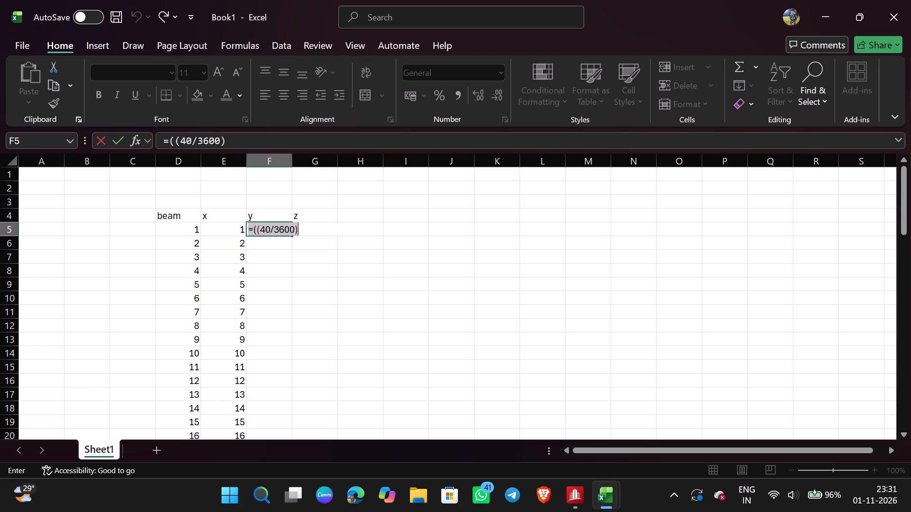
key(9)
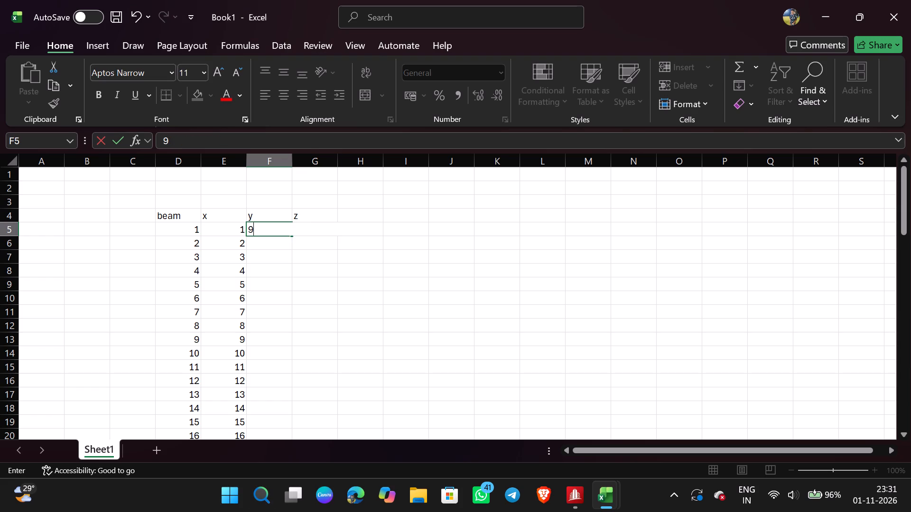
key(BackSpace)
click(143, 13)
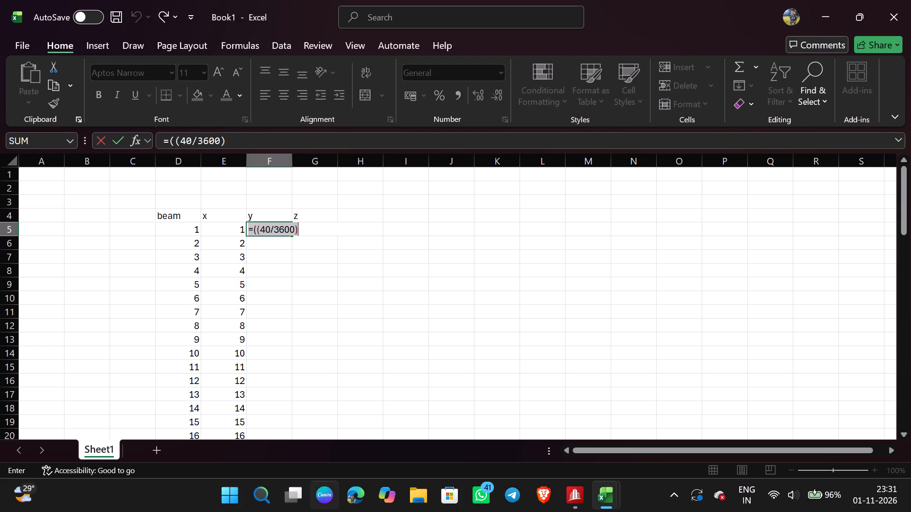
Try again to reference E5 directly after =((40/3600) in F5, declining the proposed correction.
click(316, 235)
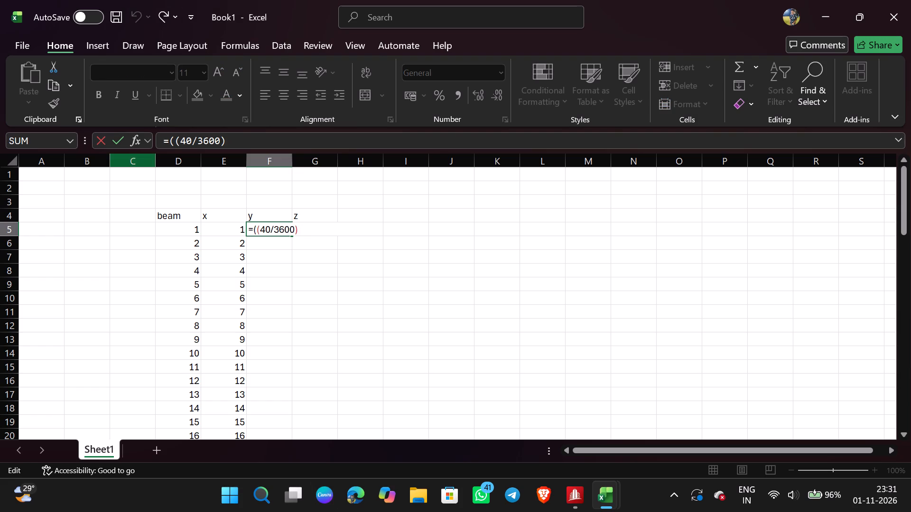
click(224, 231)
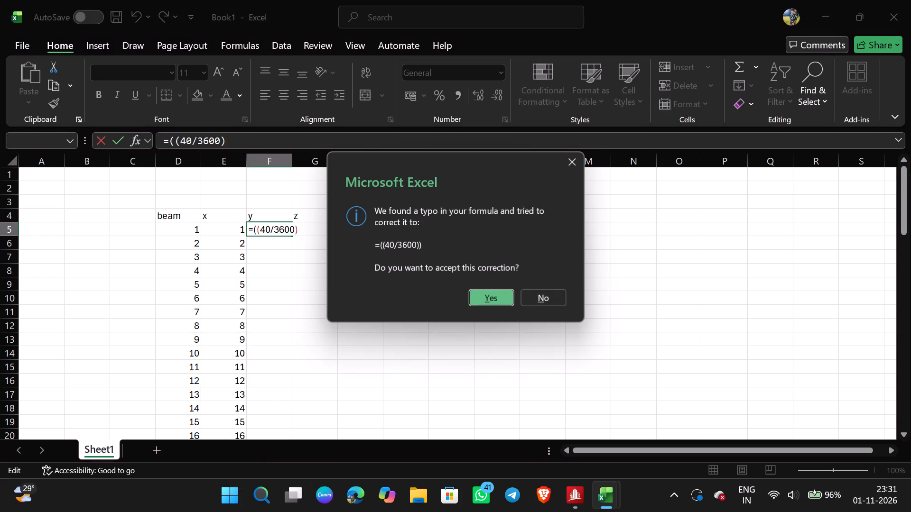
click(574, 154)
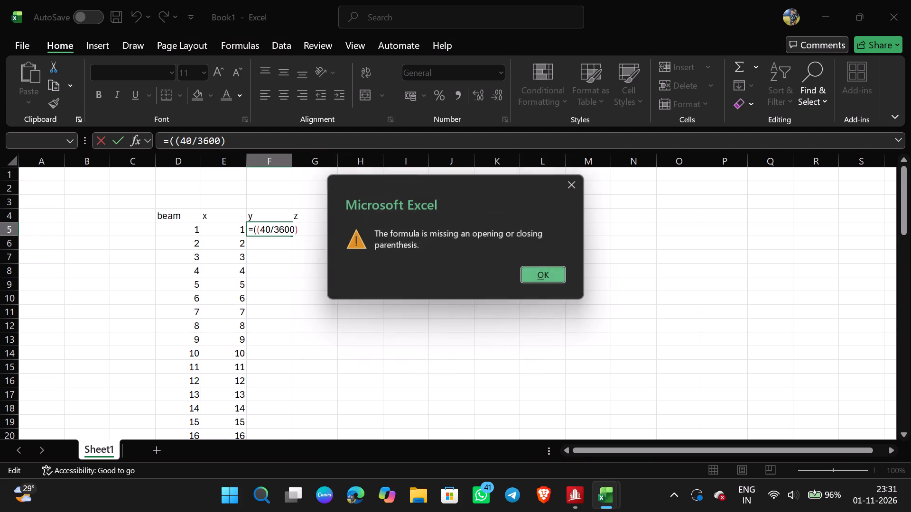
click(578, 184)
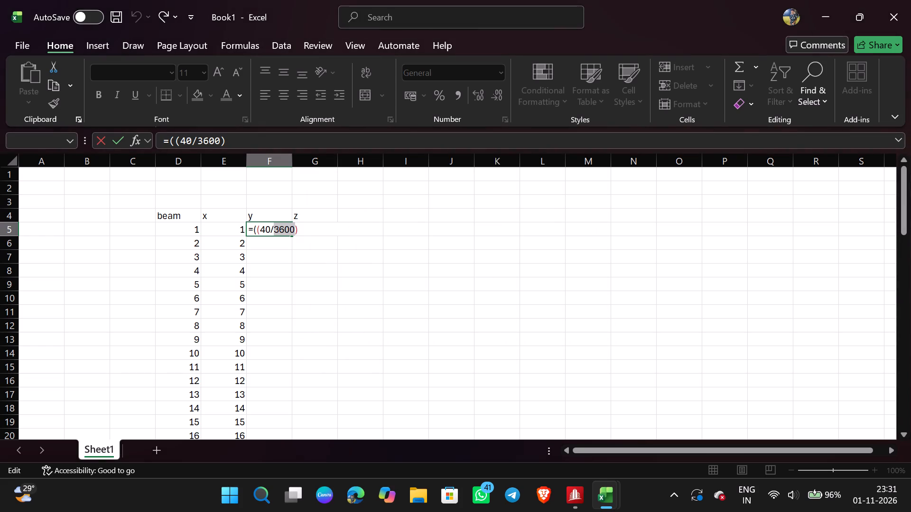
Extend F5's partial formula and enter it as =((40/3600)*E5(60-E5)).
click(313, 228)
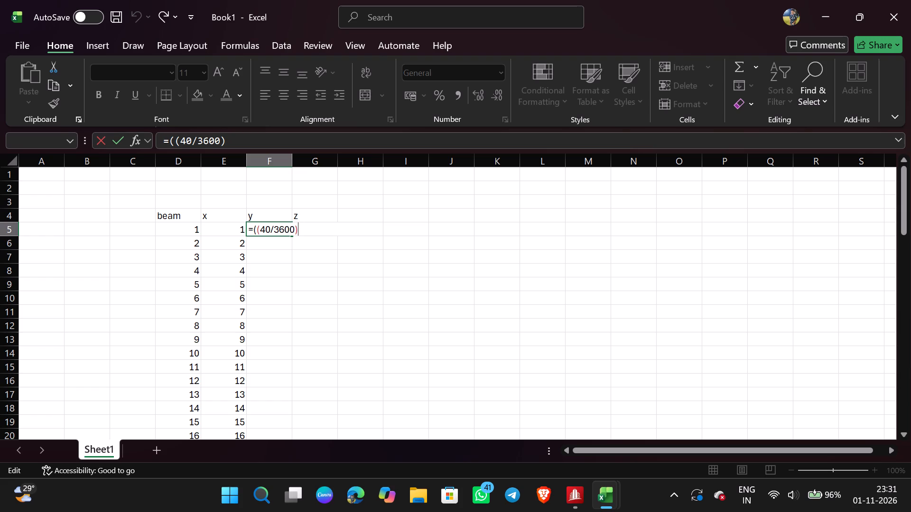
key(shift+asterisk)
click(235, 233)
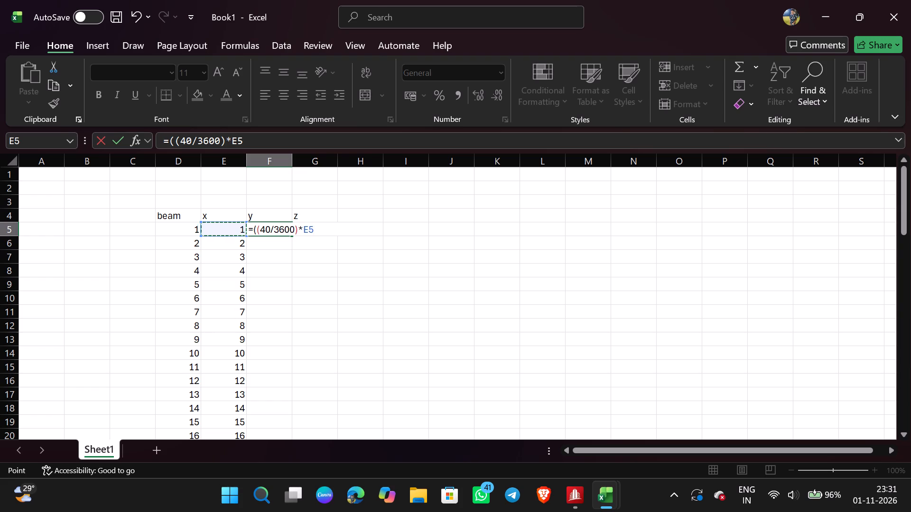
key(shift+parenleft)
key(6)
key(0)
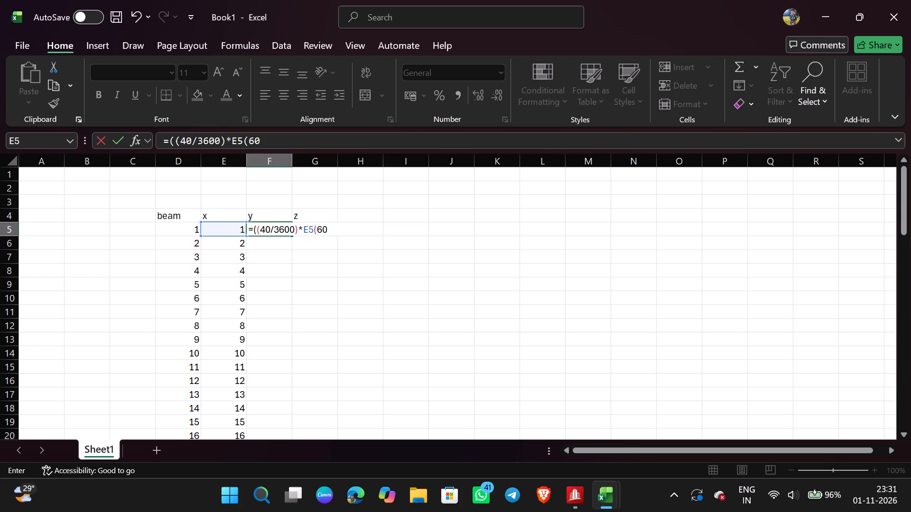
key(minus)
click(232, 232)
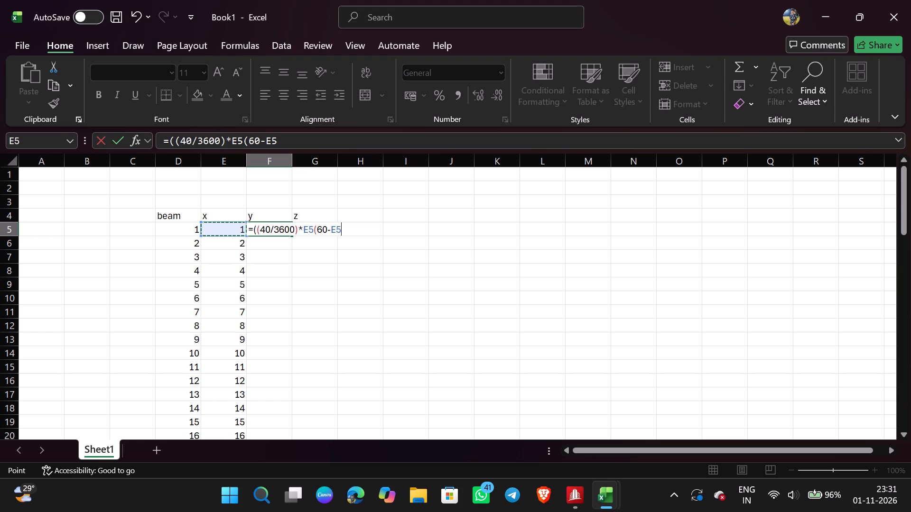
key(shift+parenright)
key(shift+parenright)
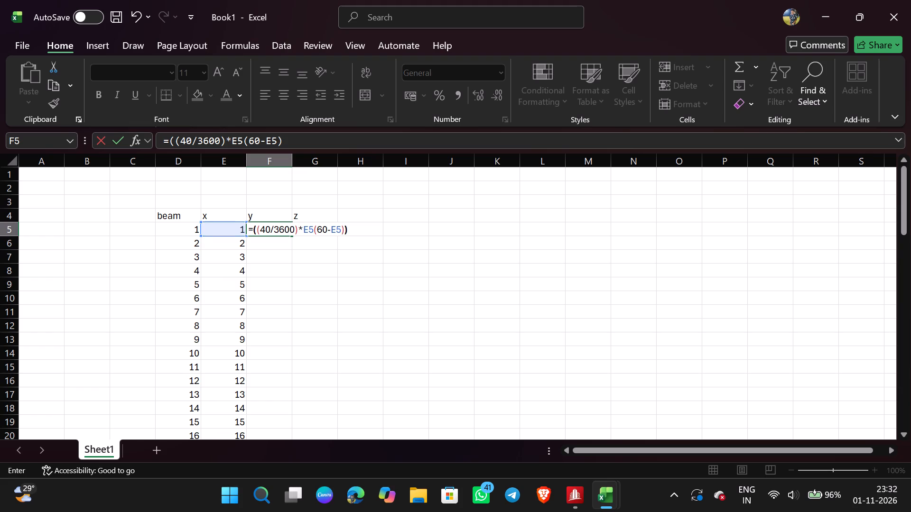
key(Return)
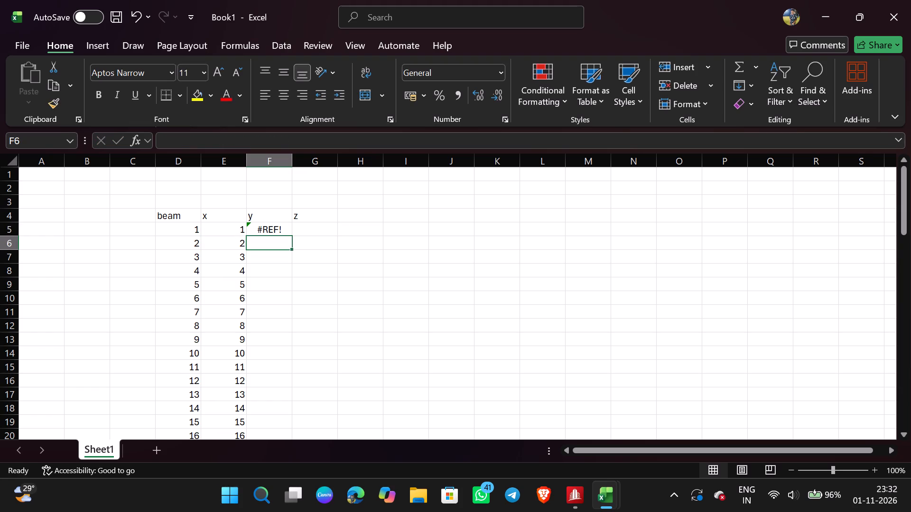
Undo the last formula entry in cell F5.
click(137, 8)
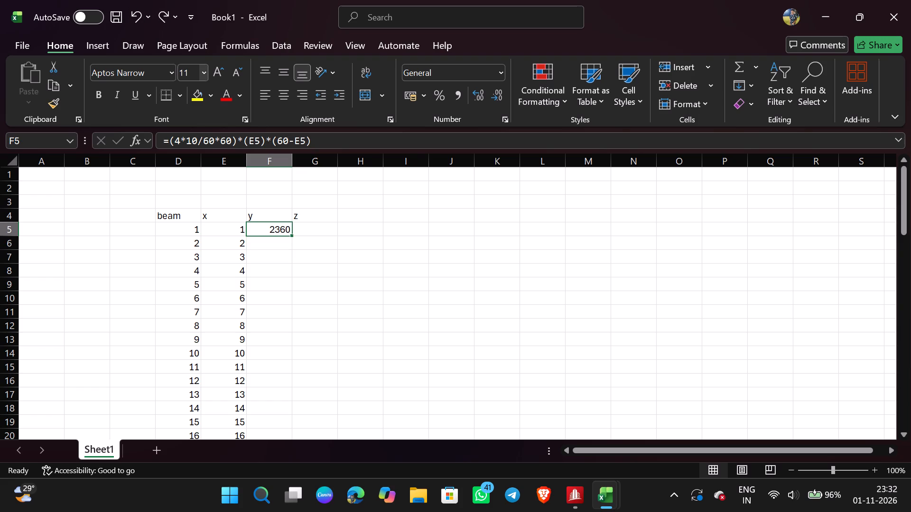
Add an outer opening parenthesis to F5's y formula, making it =((4*10/60*60)*(E5)*(60-E5), and move to its end.
click(168, 139)
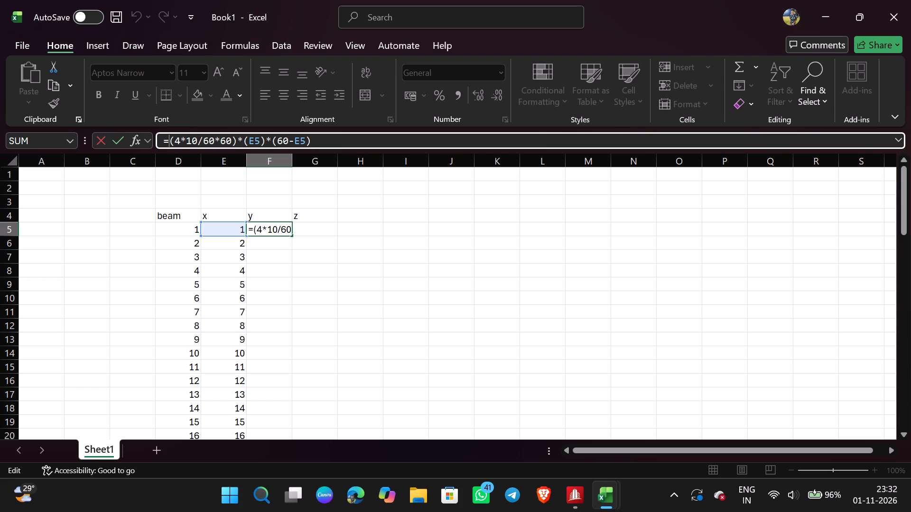
key(shift+parenleft)
click(325, 147)
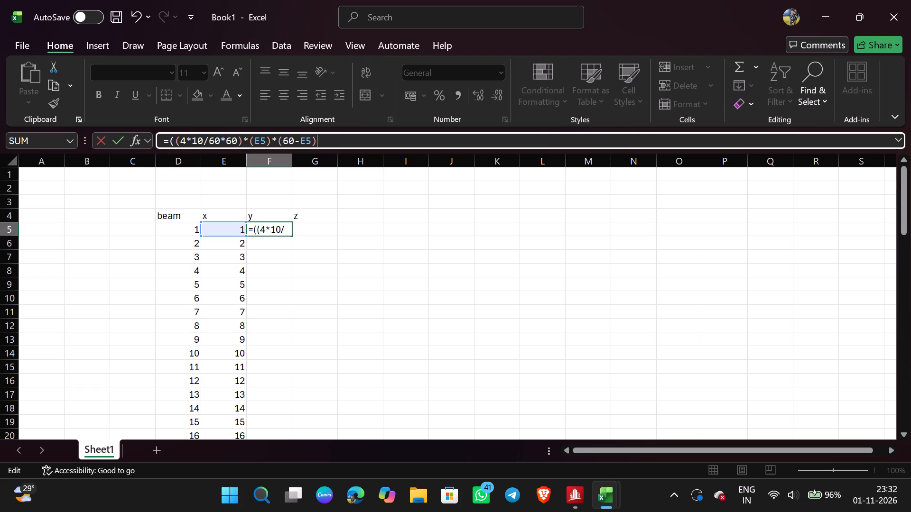
Close the outer parenthesis of F5's y formula and enter it as =((4*10/60*60)*(E5)*(60-E5)).
key(shift+parenright)
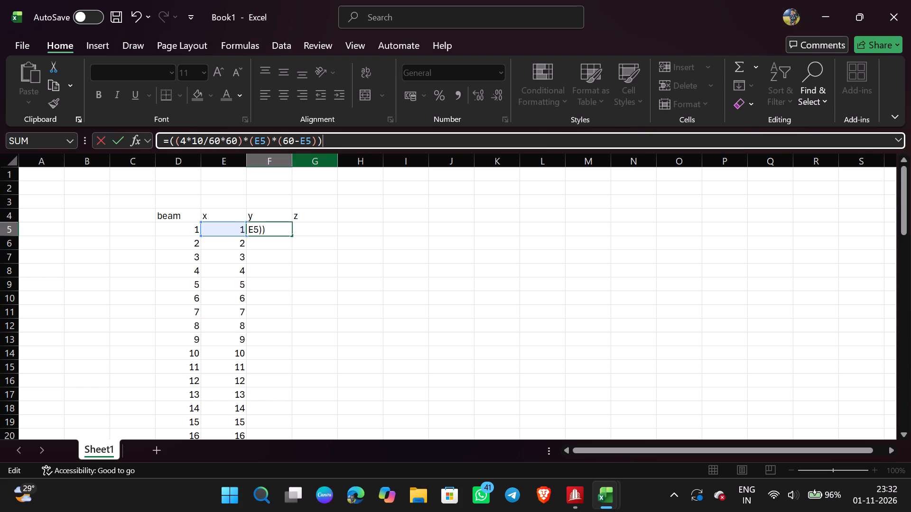
click(276, 231)
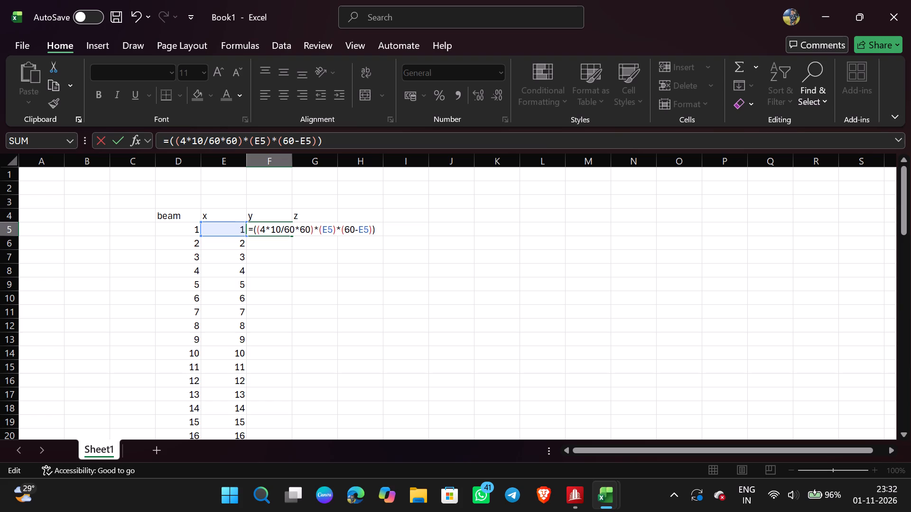
key(Return)
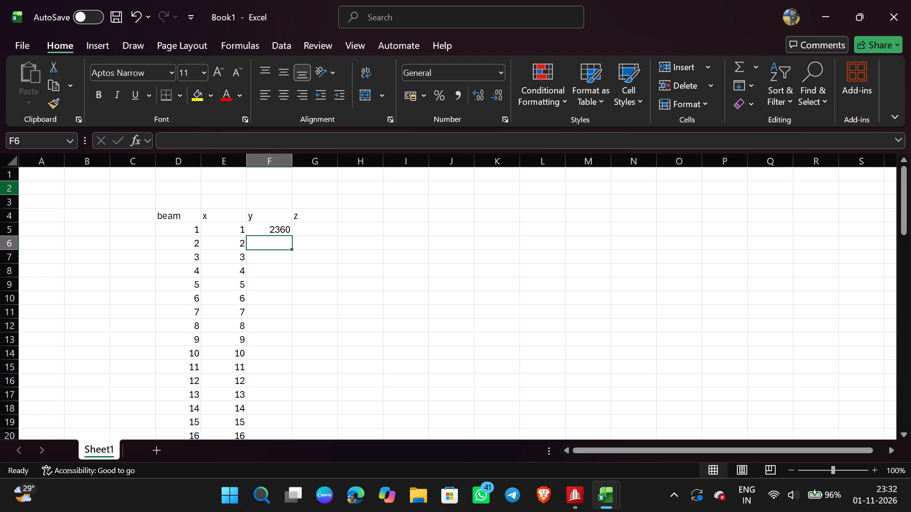
scroll(906, 1, up, 1)
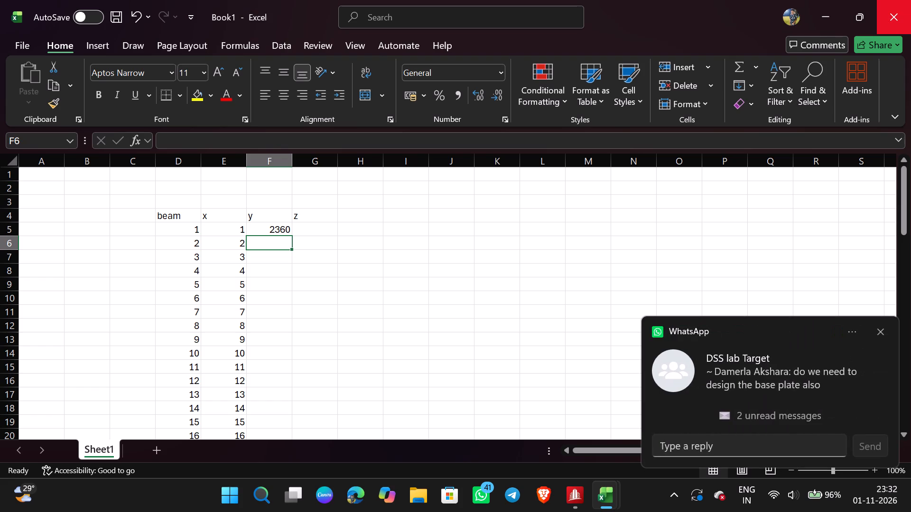
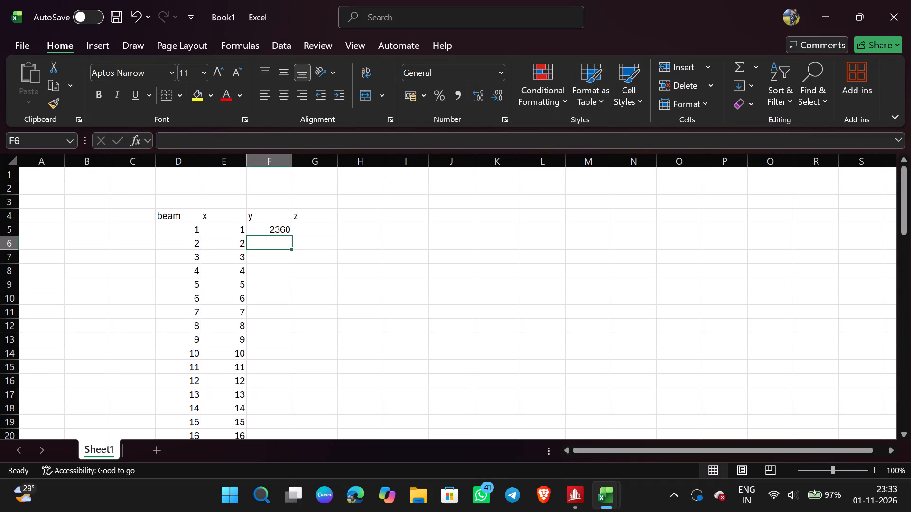
Erase the existing y formula in cell F5 back to its equals sign.
click(288, 230)
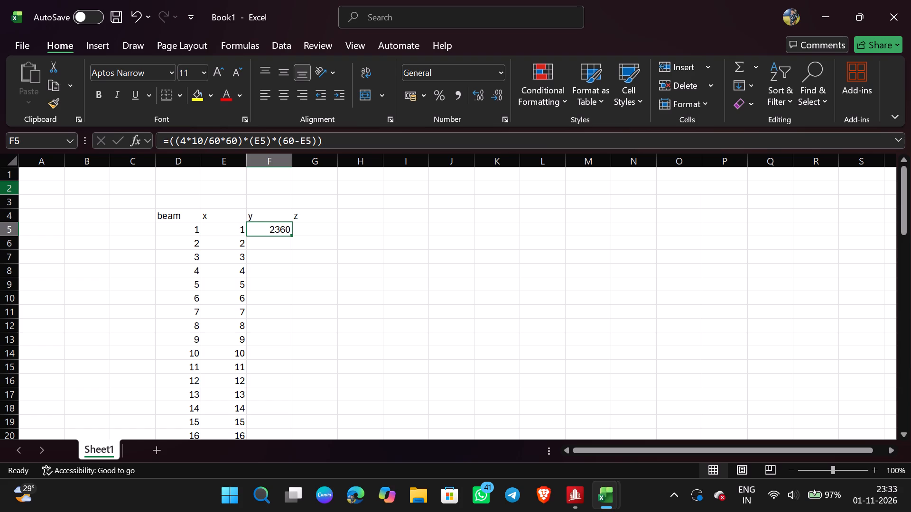
click(293, 237)
click(327, 139)
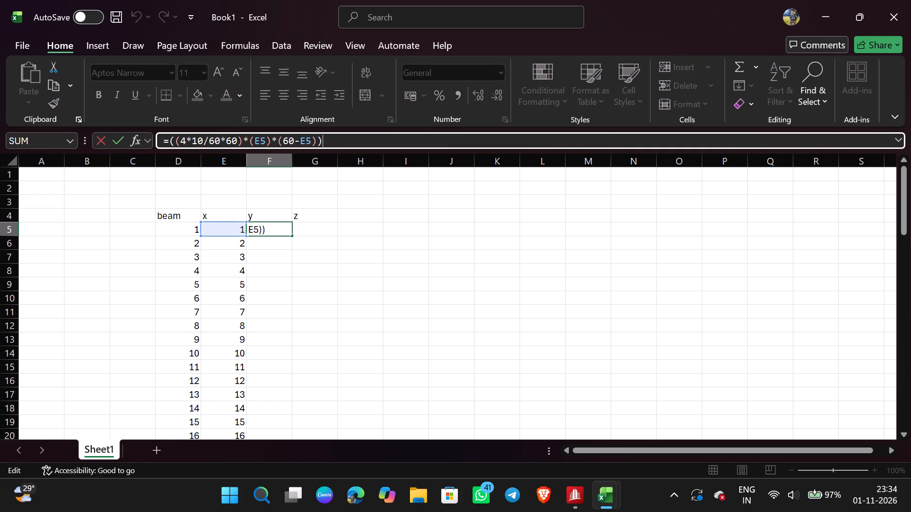
key(BackSpace)
key(BackSpace)
key(BackSpace)
key(BackSpace)
key(BackSpace)
key(BackSpace)
key(BackSpace)
key(BackSpace)
key(BackSpace)
key(BackSpace)
key(BackSpace)
key(BackSpace)
key(BackSpace)
key(BackSpace)
key(BackSpace)
key(BackSpace)
key(BackSpace)
key(BackSpace)
key(BackSpace)
key(BackSpace)
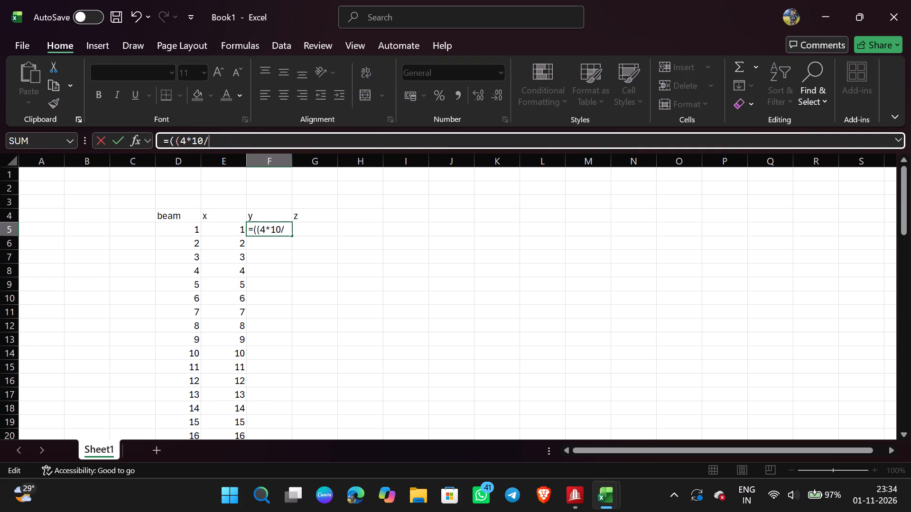
key(BackSpace)
key(BackSpace)
key(BackSpace)
key(BackSpace)
key(BackSpace)
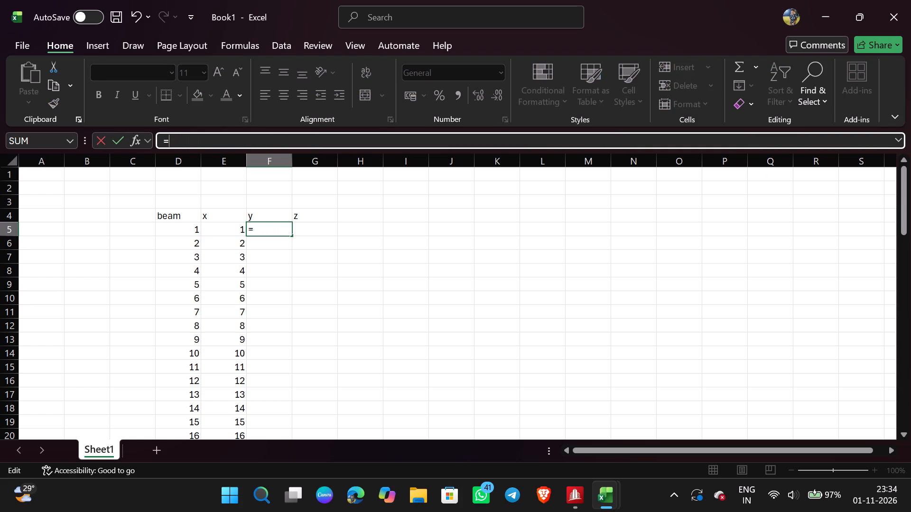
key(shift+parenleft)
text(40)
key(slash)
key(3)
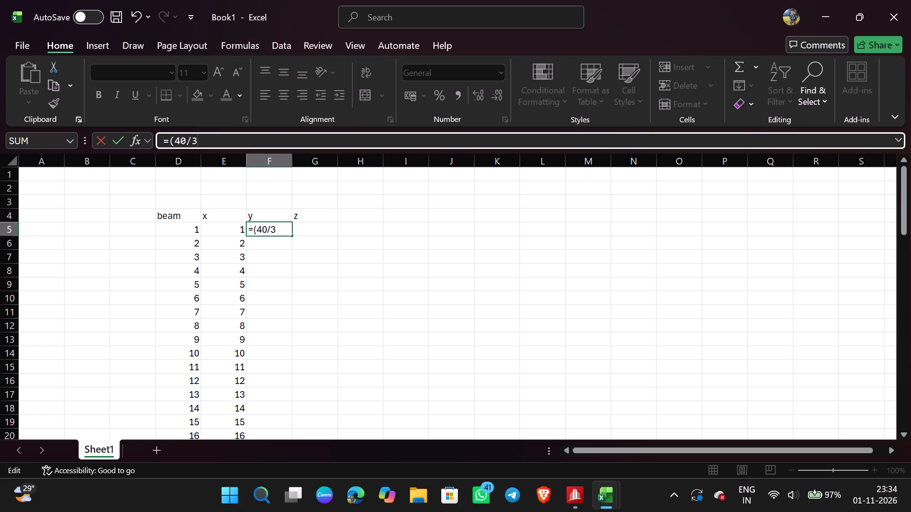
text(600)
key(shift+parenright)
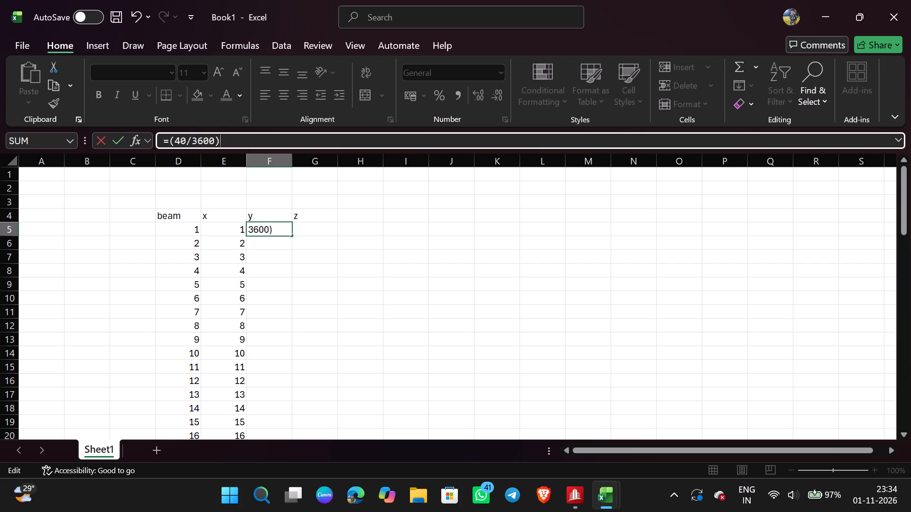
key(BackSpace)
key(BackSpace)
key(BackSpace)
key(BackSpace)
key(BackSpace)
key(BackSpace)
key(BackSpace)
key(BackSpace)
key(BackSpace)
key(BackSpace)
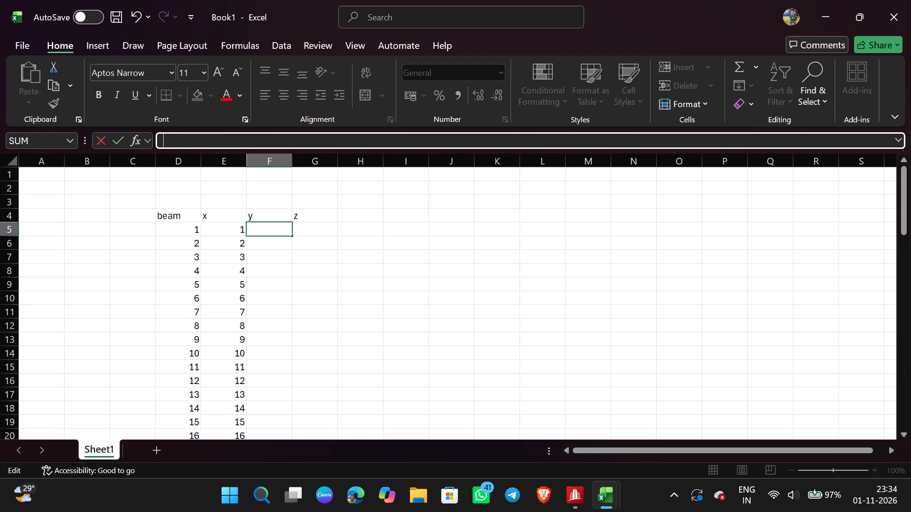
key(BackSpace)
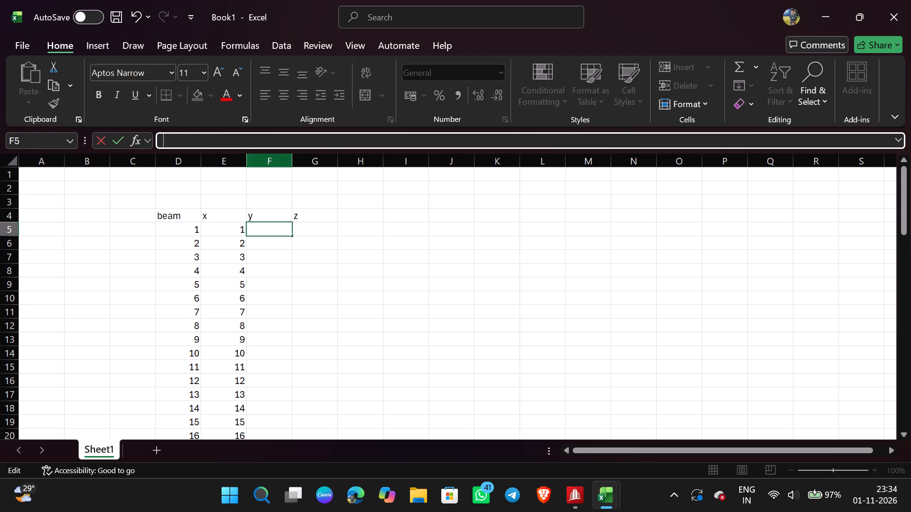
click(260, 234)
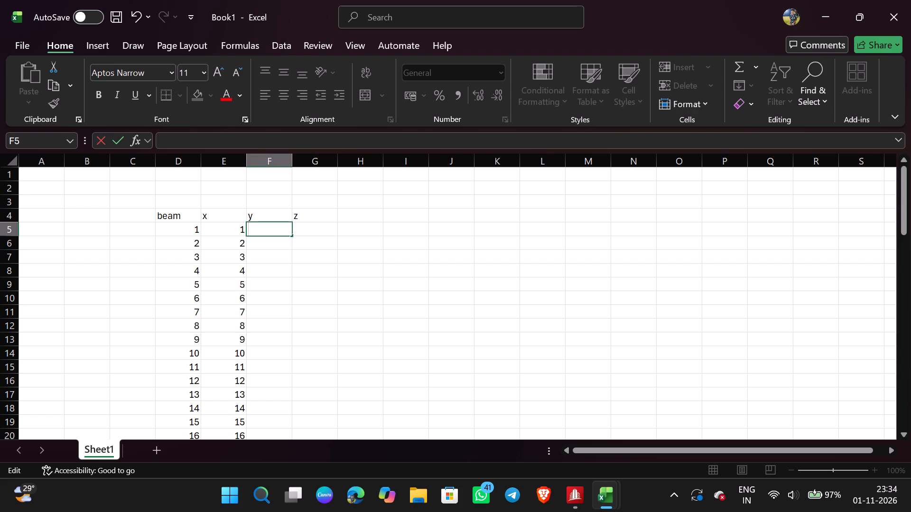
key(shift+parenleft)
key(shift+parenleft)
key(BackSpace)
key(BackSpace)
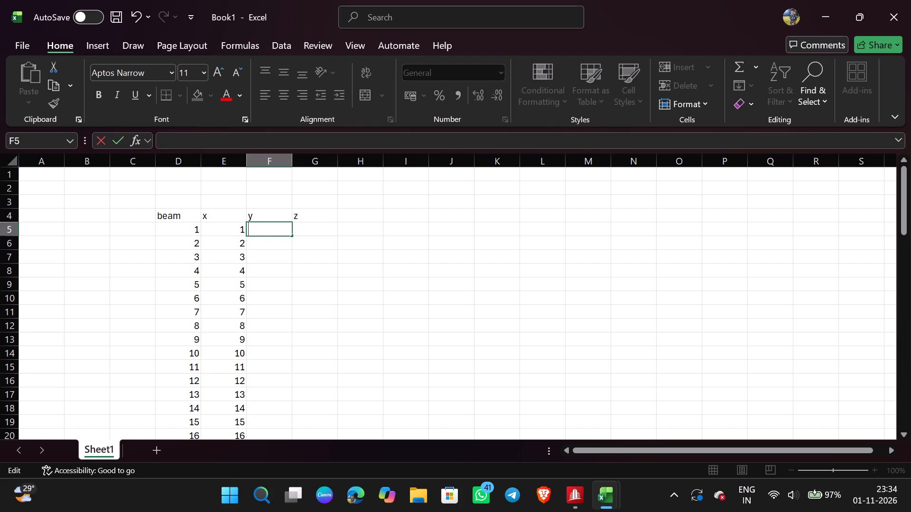
Begin a new y formula in F5 as =(40/3600)*E5*(, referencing the x value in E5.
key(equal)
key(shift+parenleft)
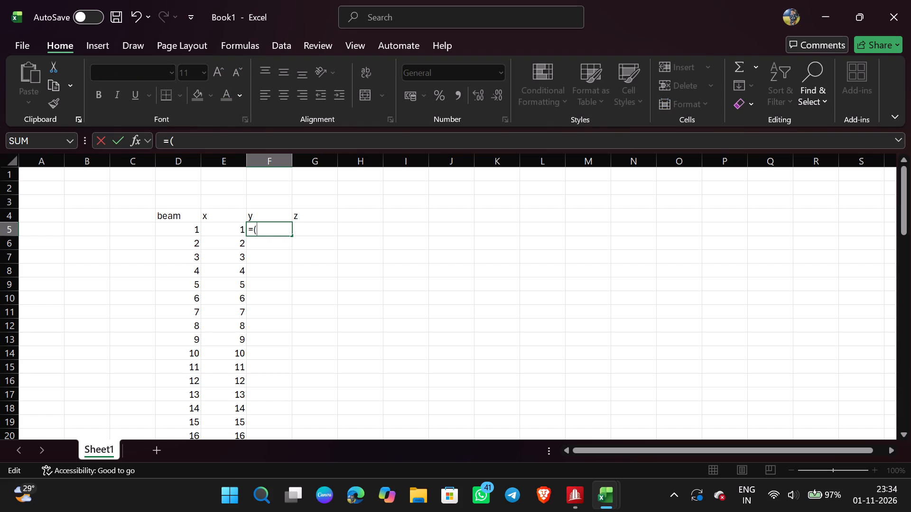
text(40)
key(slash)
key(3)
text(600)
key(shift+parenright)
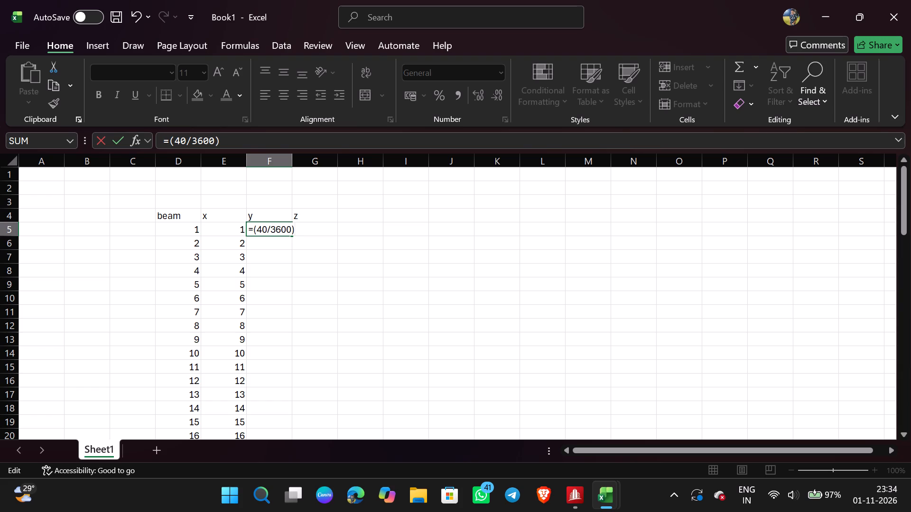
key(shift+asterisk)
click(233, 233)
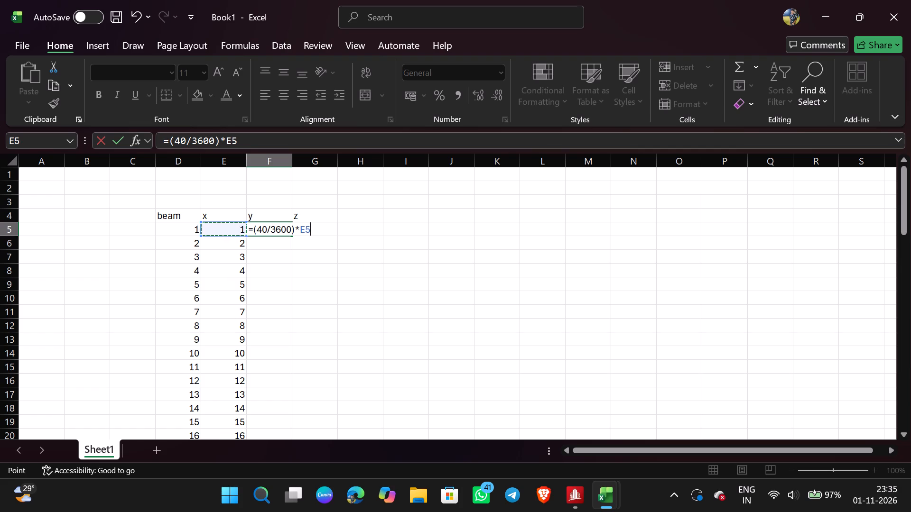
key(shift+asterisk)
key(shift+parenleft)
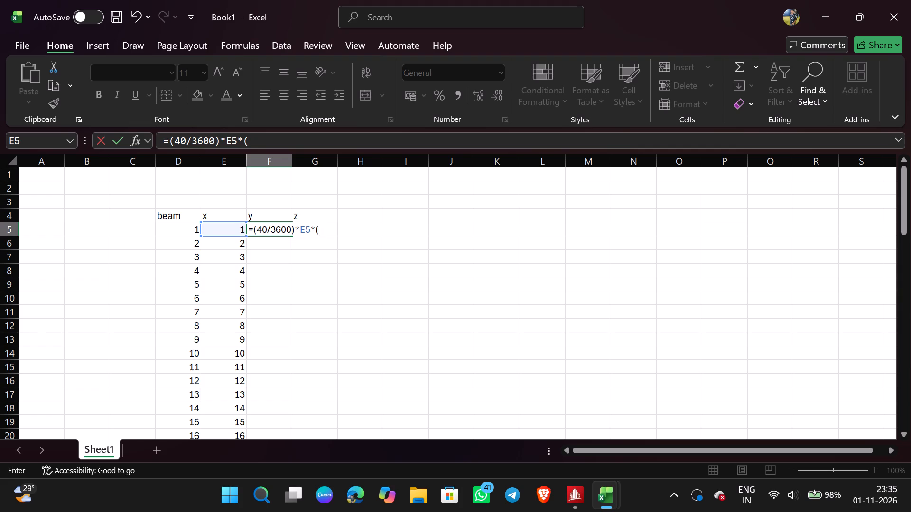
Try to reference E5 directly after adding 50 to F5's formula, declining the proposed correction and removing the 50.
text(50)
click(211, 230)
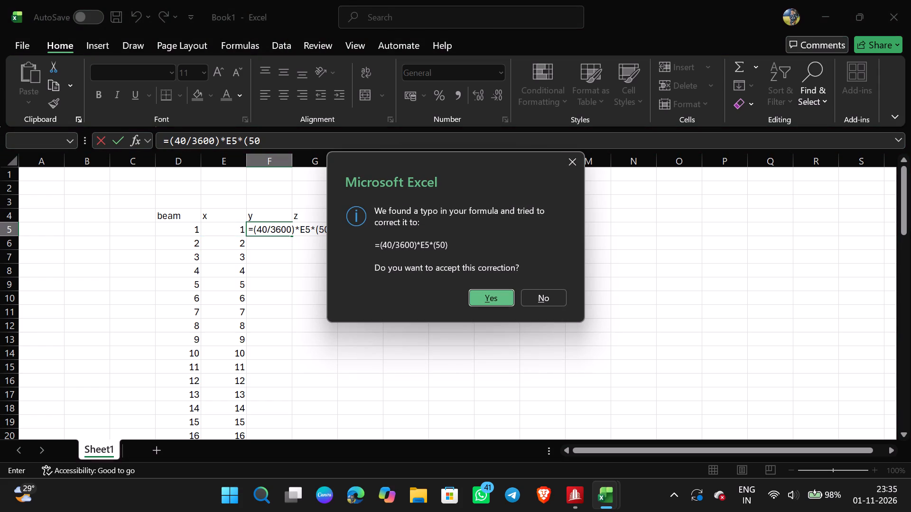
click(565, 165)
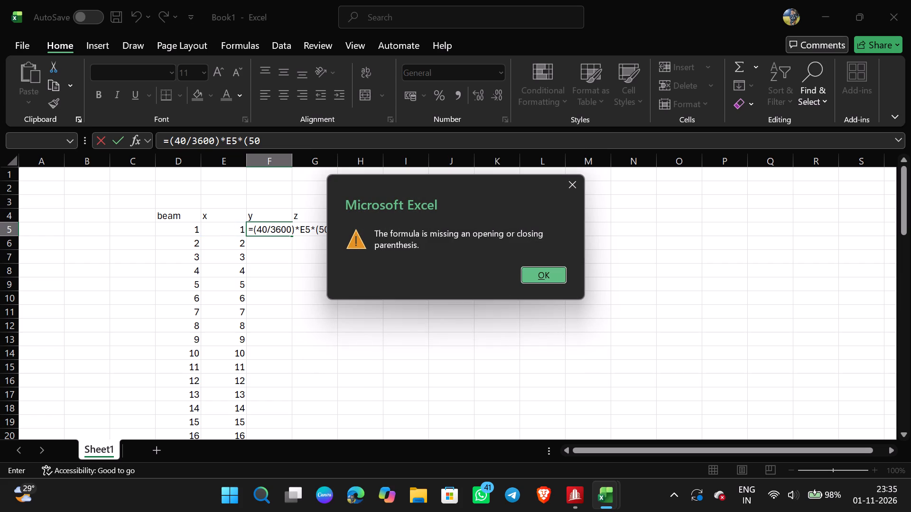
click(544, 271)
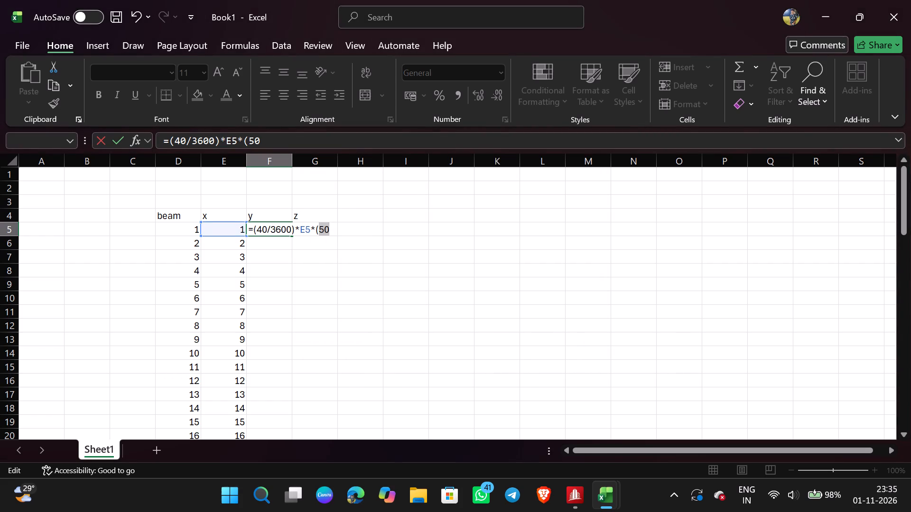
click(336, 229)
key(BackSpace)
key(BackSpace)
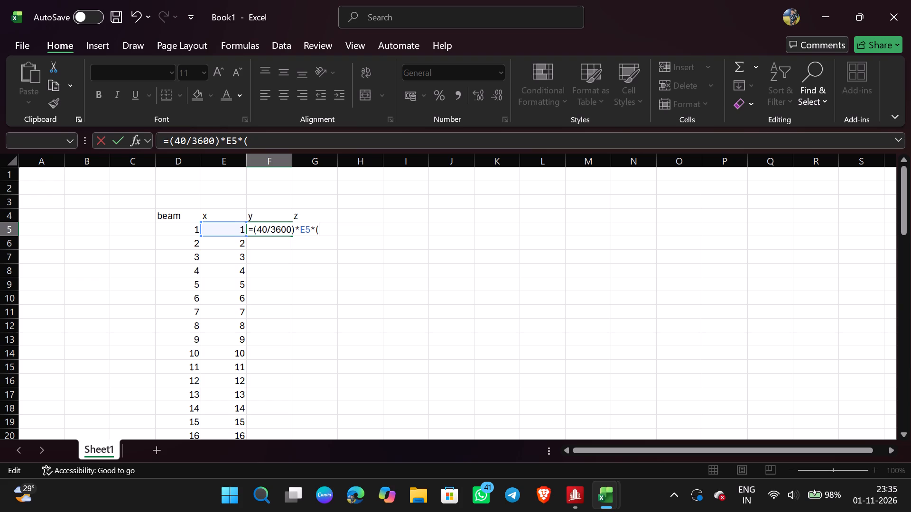
Complete F5's y formula as =(40/3600)*E5*(60-E5), referencing the x value in E5, and enter it.
text(60)
key(minus)
click(217, 236)
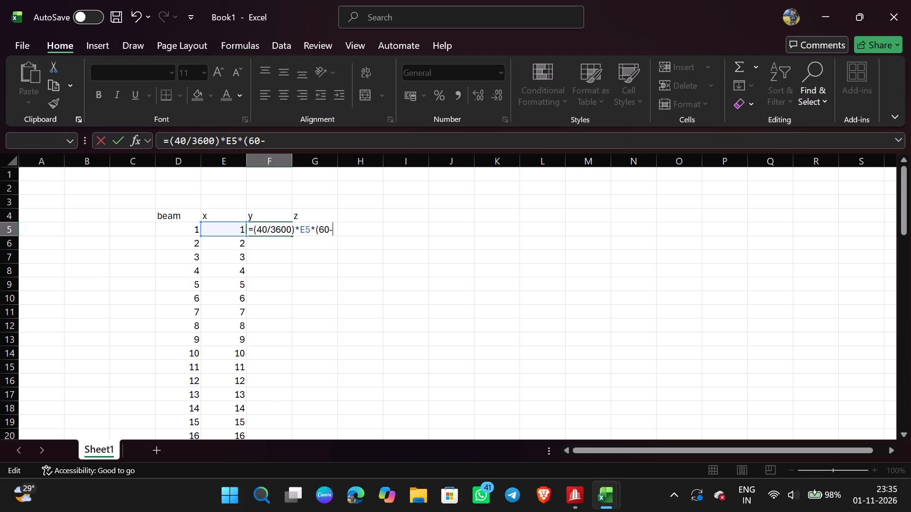
click(227, 231)
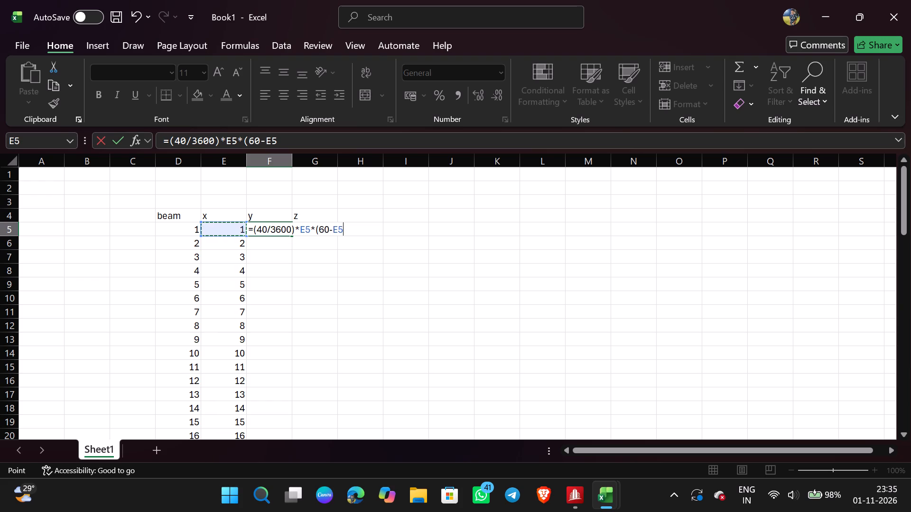
key(shift+parenright)
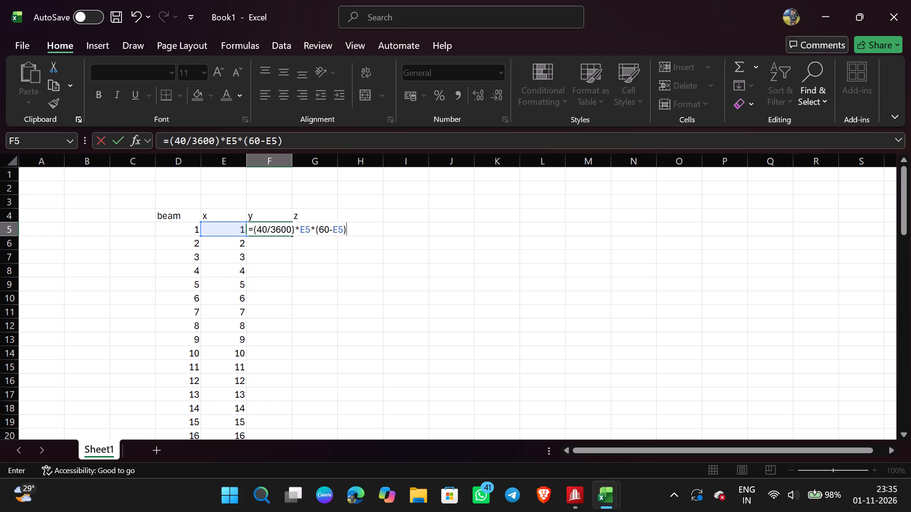
key(Return)
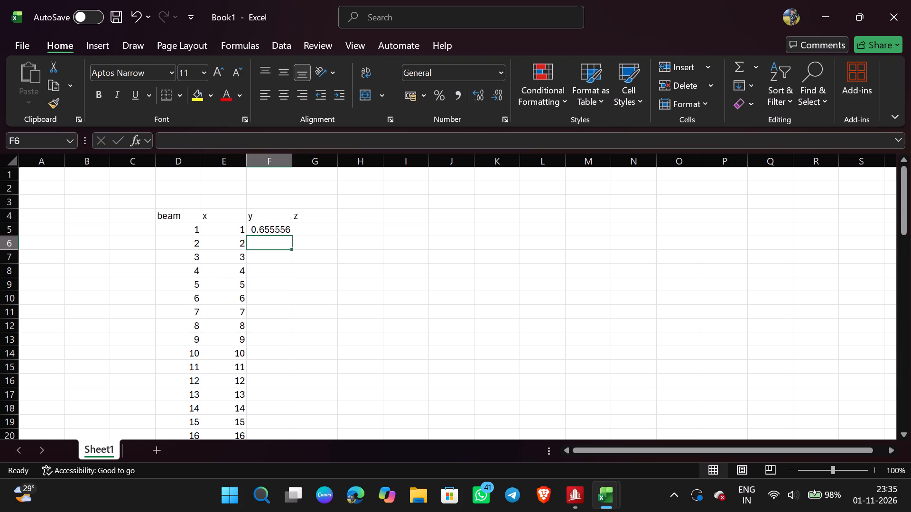
Fill the y formula from F5 down column F to F65, the row of beam 61.
click(282, 230)
drag(291, 233, 283, 309)
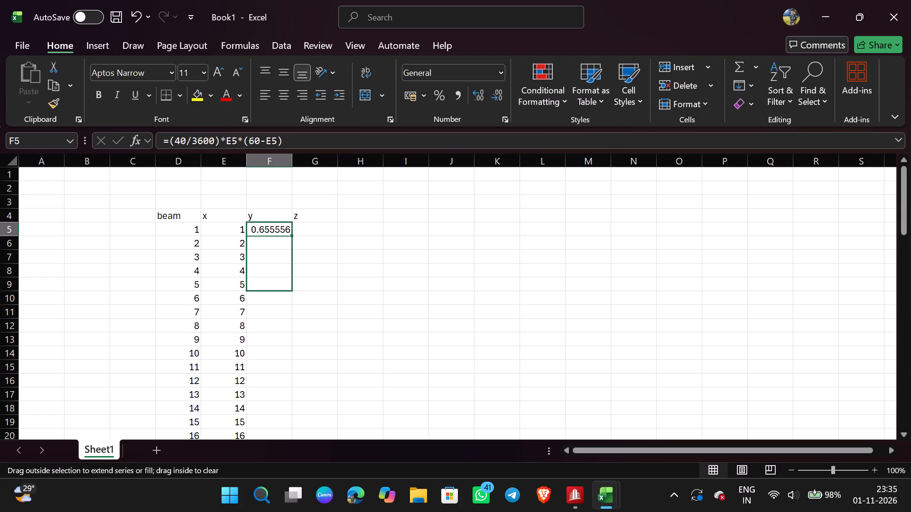
drag(283, 309, 259, 463)
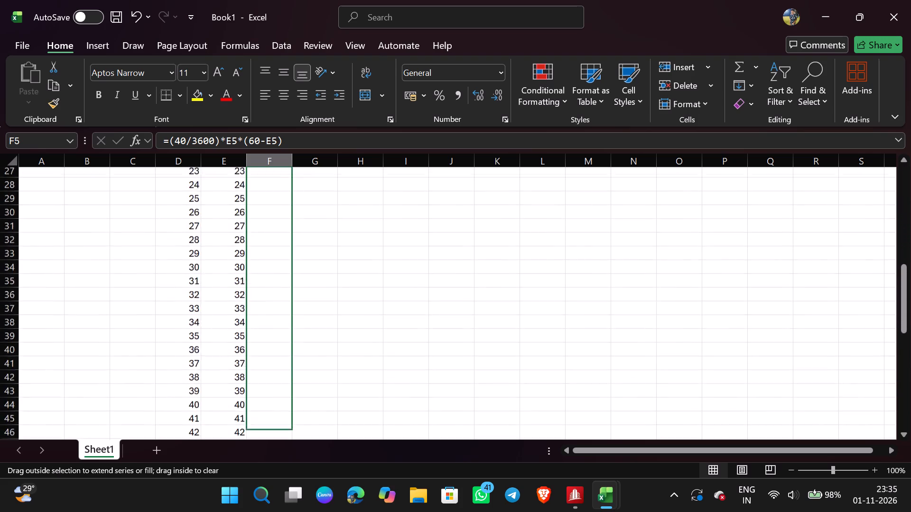
drag(259, 463, 283, 366)
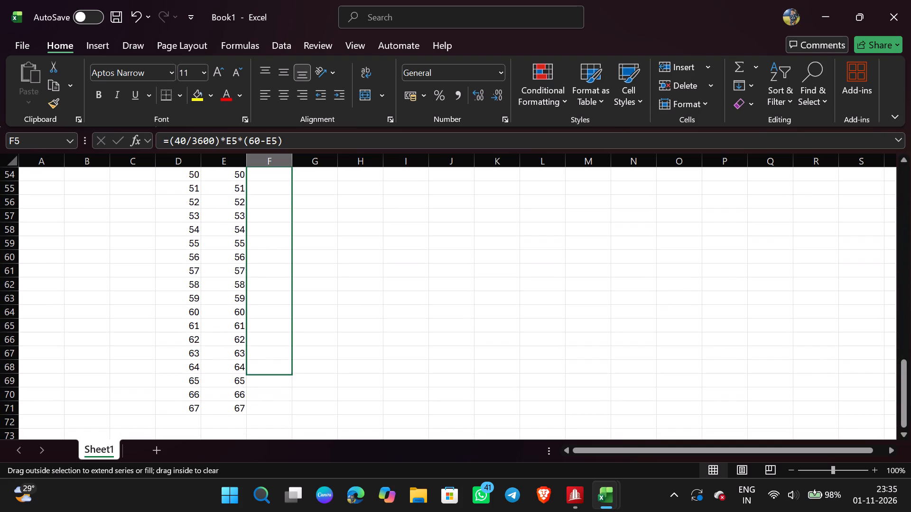
drag(283, 366, 283, 334)
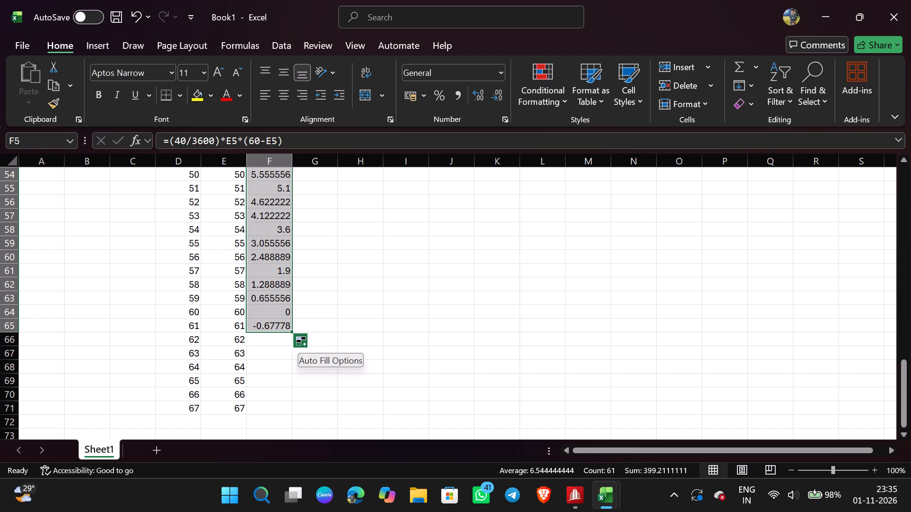
Review the filled y values in column F from beam 1 through beam 61.
scroll(391, 248, up, 6)
scroll(389, 224, up, 15)
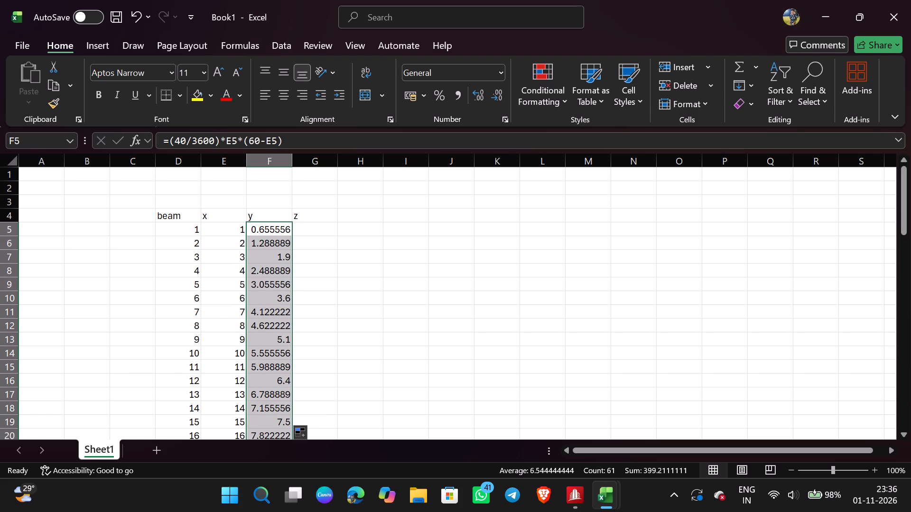
scroll(346, 289, down, 8)
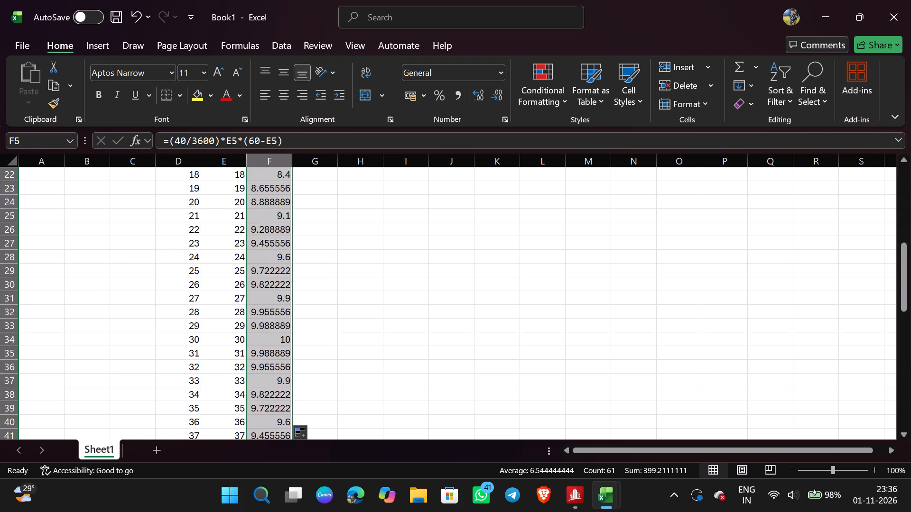
scroll(346, 289, down, 13)
scroll(346, 289, up, 2)
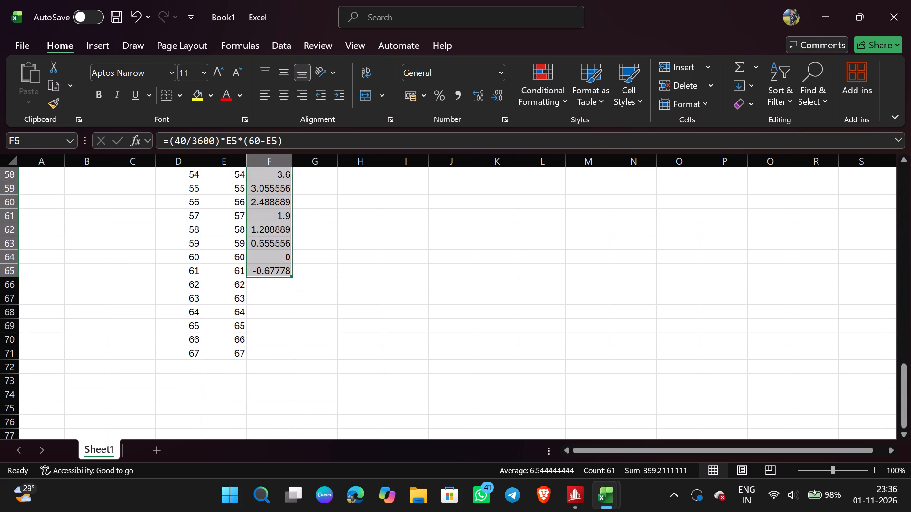
scroll(346, 289, up, 1)
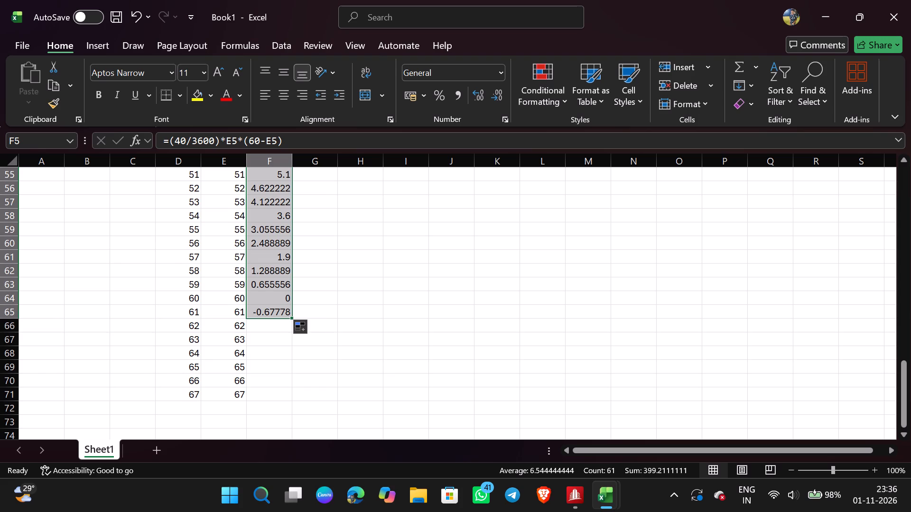
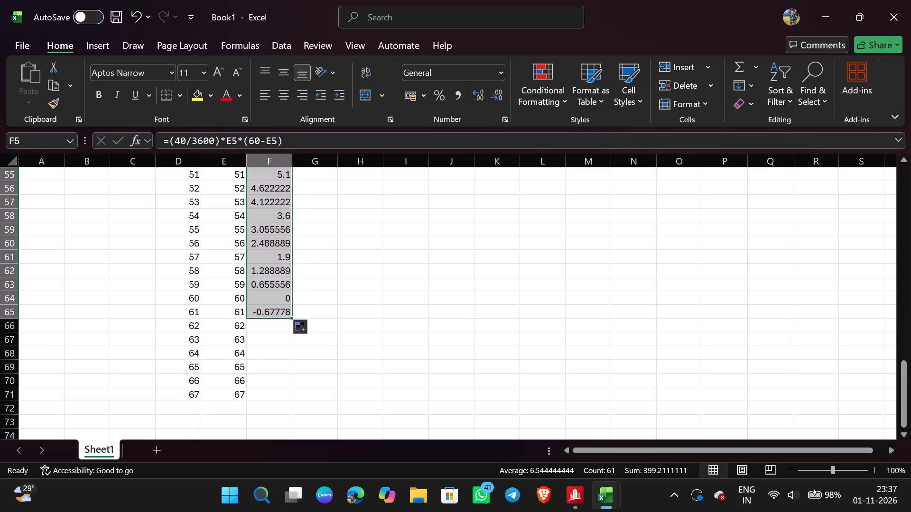
Review the x values and calculated y values down the beam table.
scroll(335, 283, up, 19)
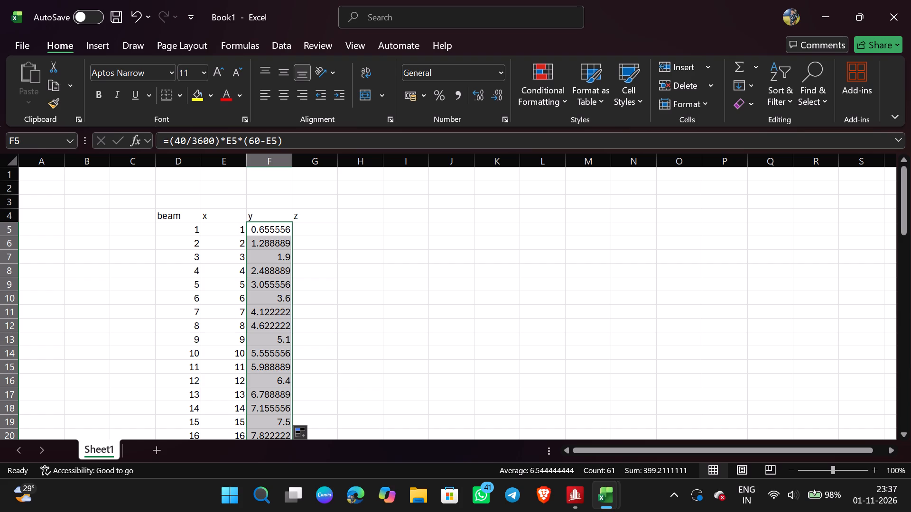
scroll(228, 226, down, 1)
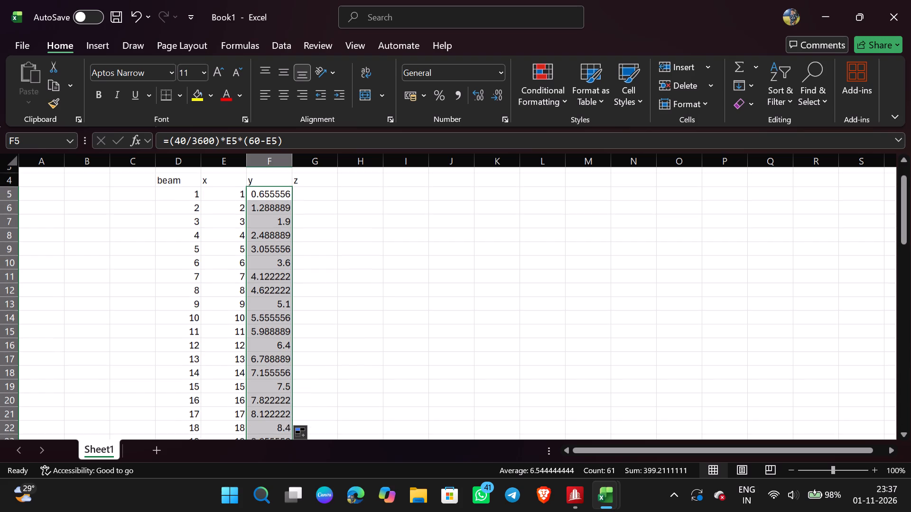
scroll(247, 272, down, 7)
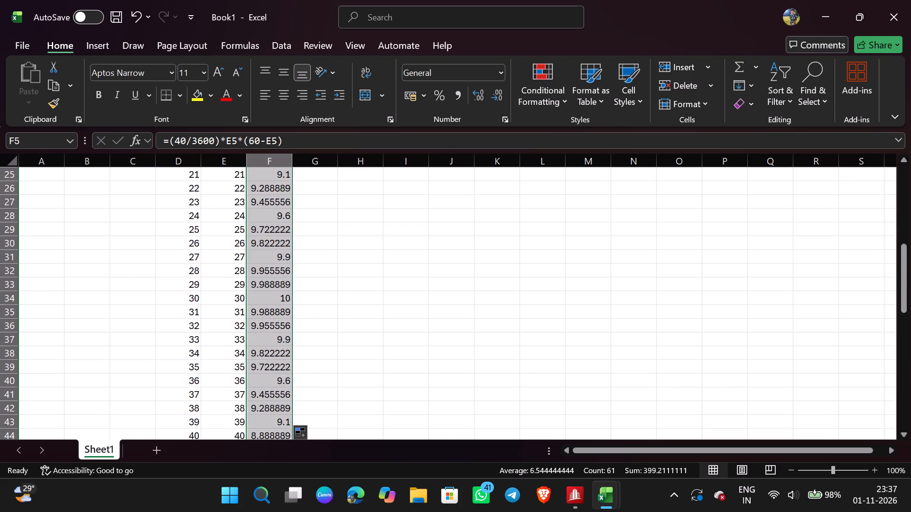
scroll(247, 272, down, 2)
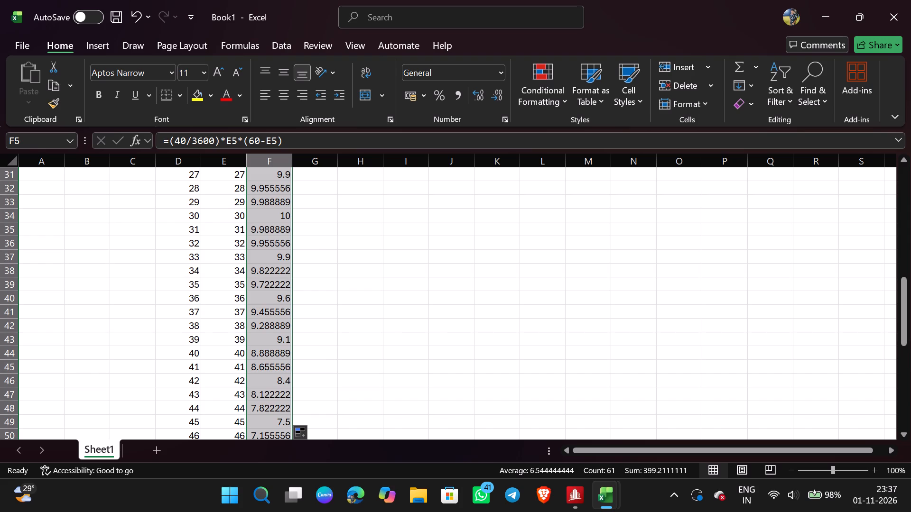
scroll(242, 279, up, 4)
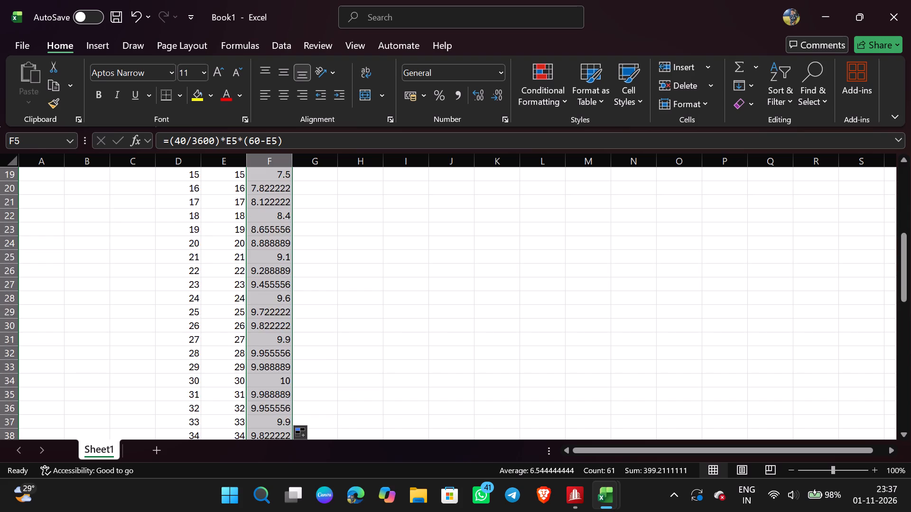
scroll(242, 279, up, 11)
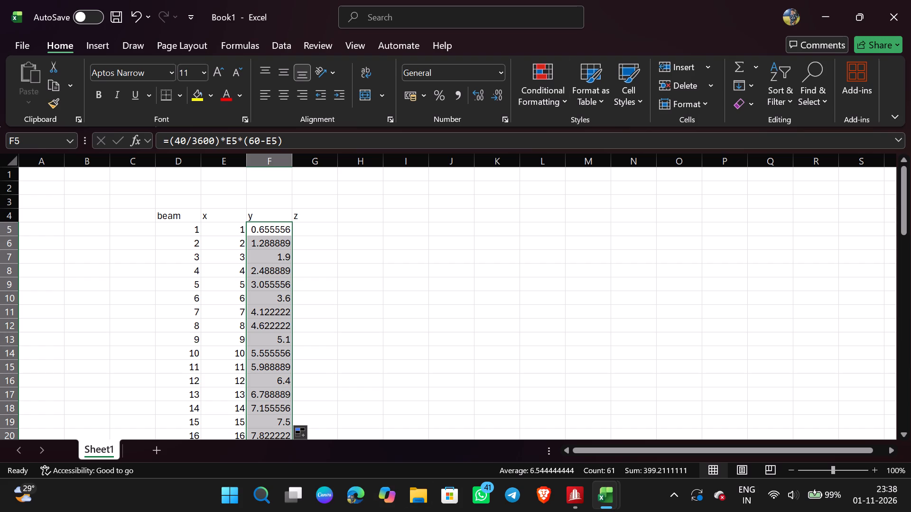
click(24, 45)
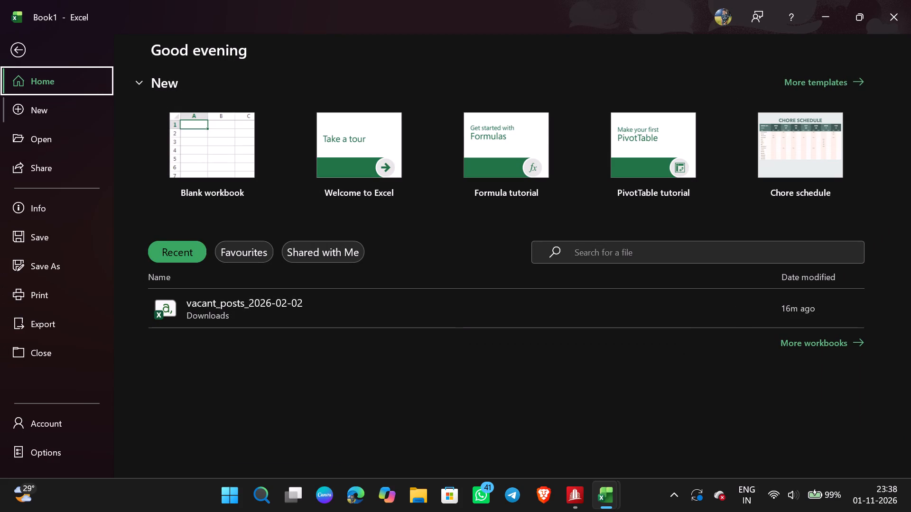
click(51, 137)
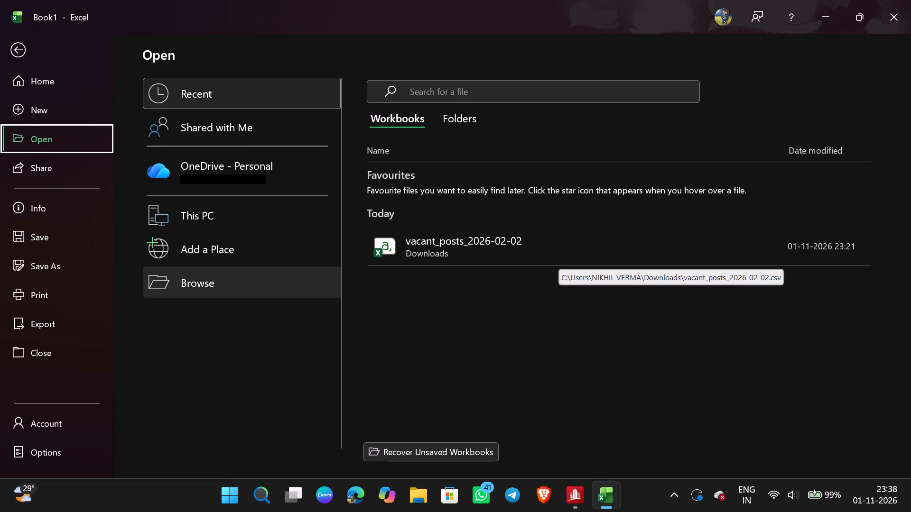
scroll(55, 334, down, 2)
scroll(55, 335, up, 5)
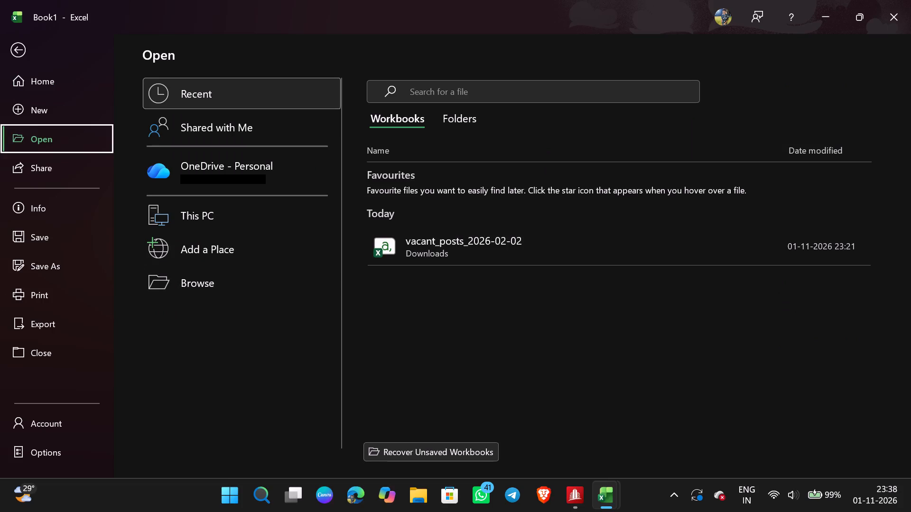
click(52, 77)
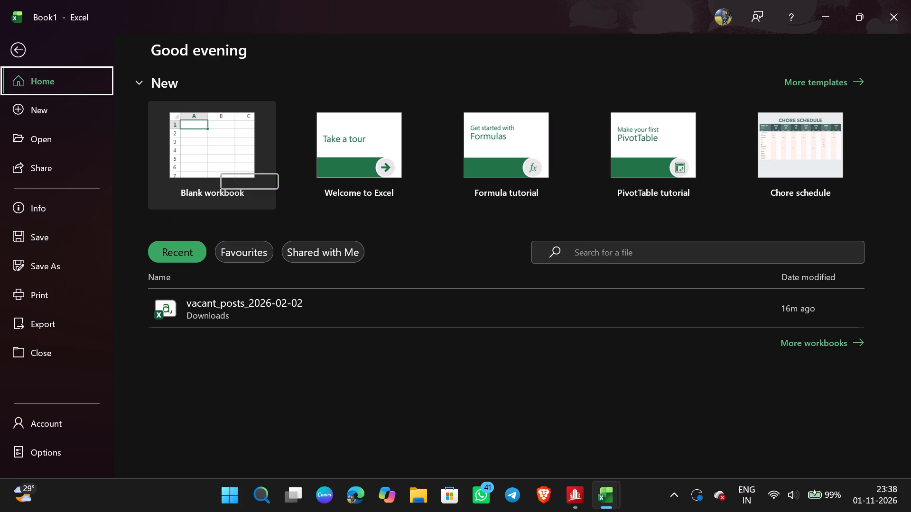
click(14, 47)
Check the beam table's x and y values again across its rows.
scroll(462, 281, down, 5)
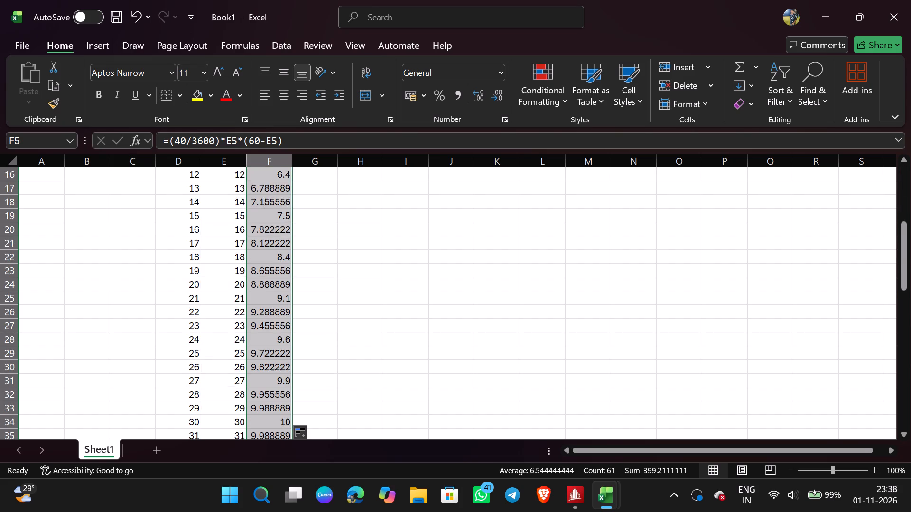
scroll(462, 281, up, 14)
scroll(462, 281, down, 12)
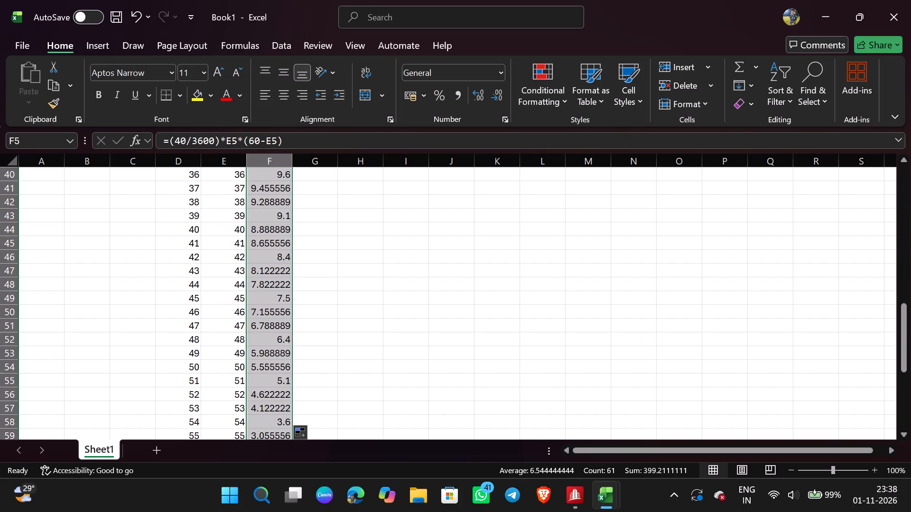
scroll(462, 281, down, 8)
scroll(462, 281, up, 12)
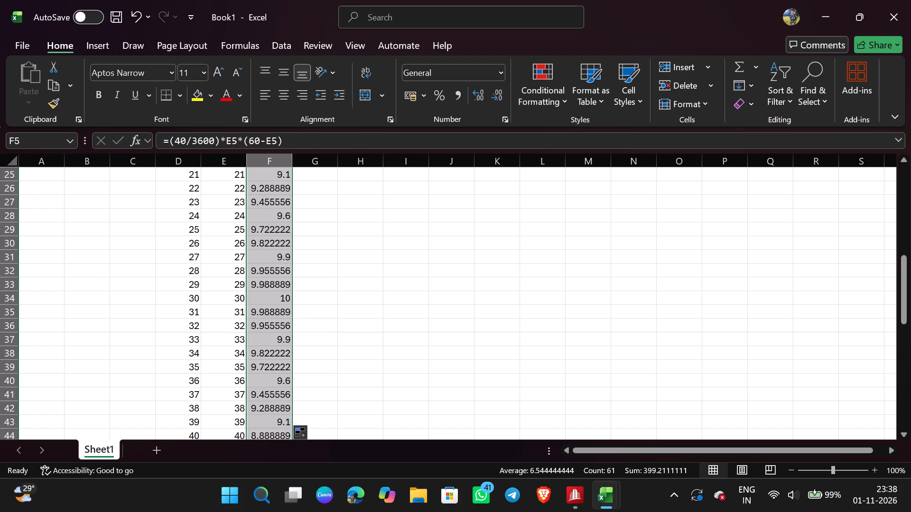
scroll(412, 276, up, 10)
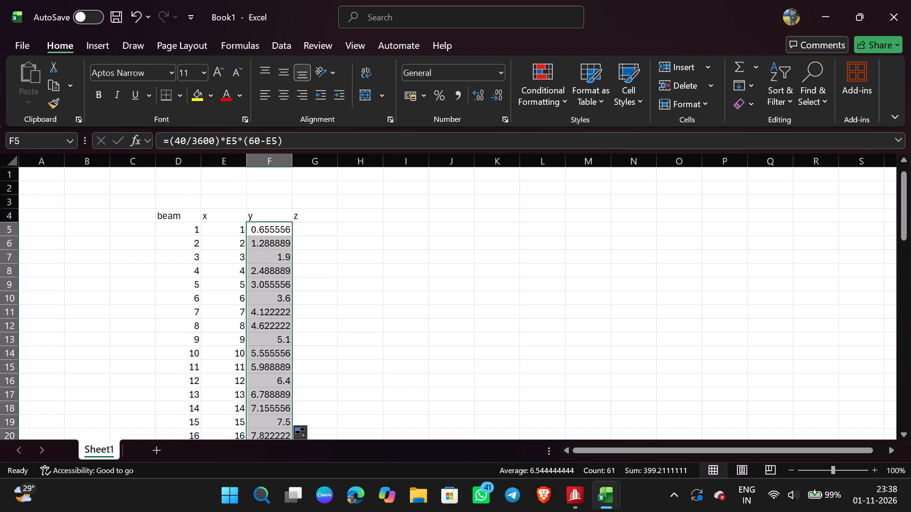
scroll(407, 277, down, 2)
scroll(407, 277, up, 4)
scroll(407, 277, down, 1)
scroll(366, 279, up, 3)
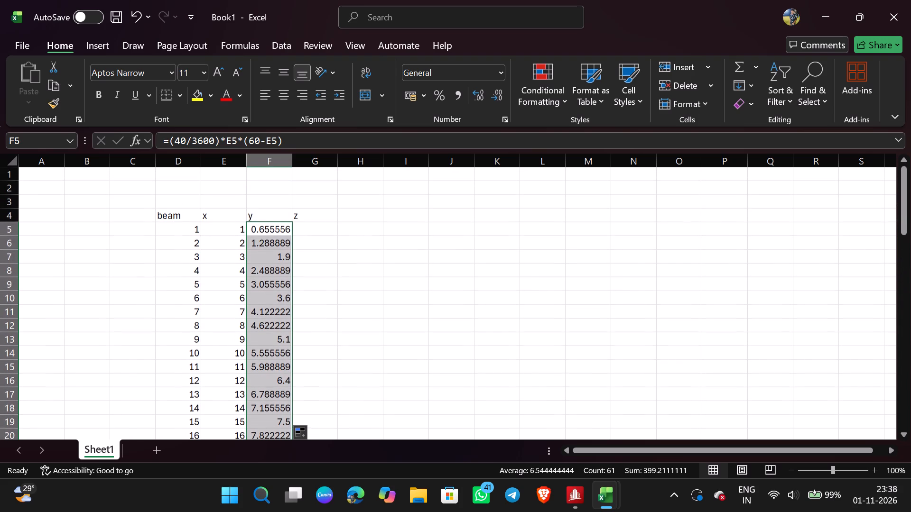
Clear the z header from cell G4.
click(269, 215)
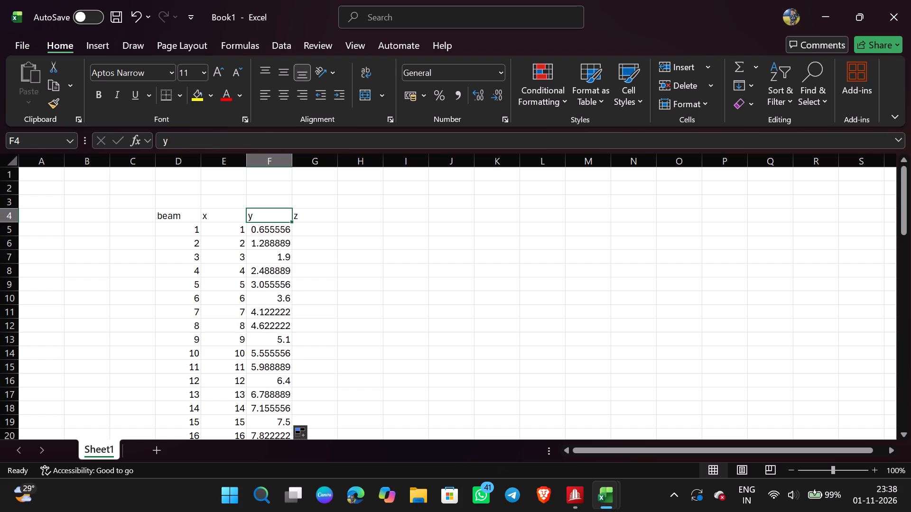
click(302, 222)
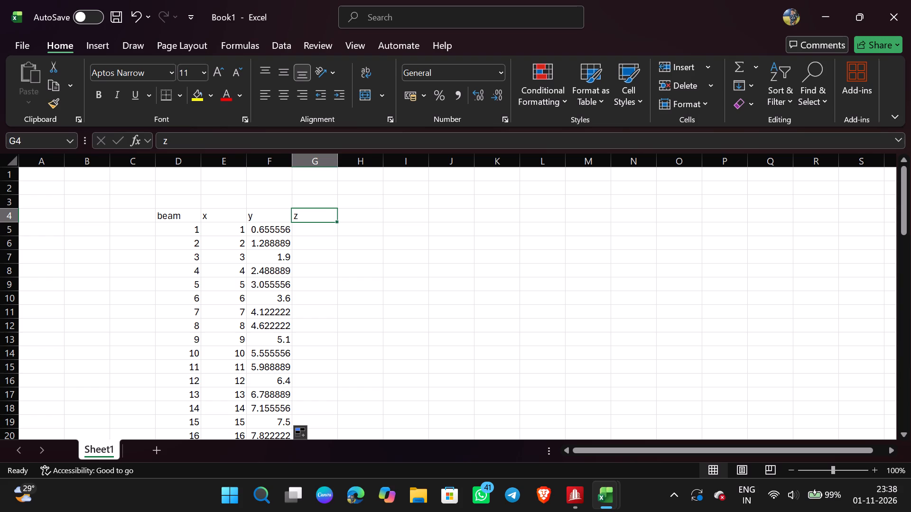
key(BackSpace)
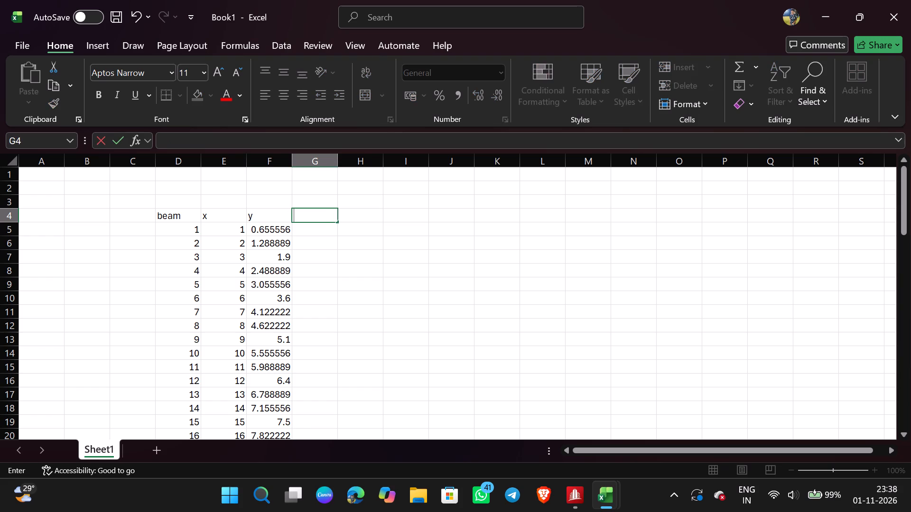
click(267, 226)
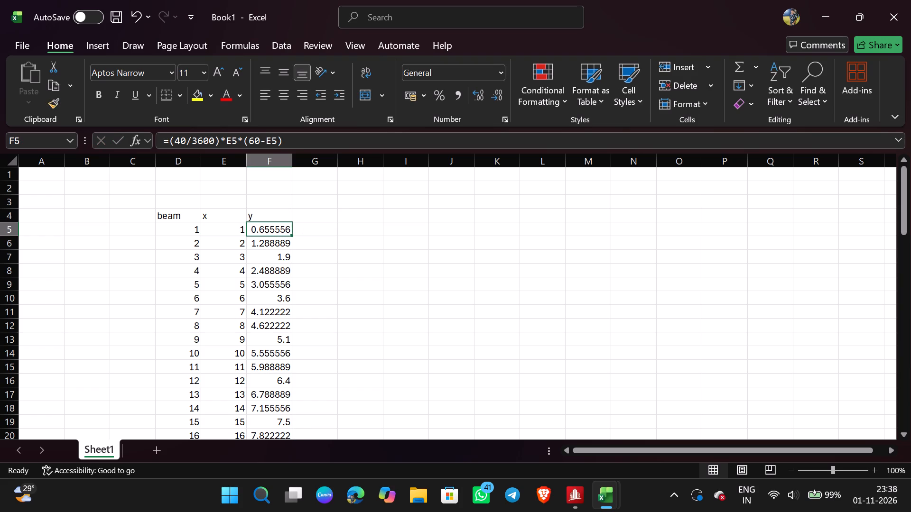
Replace the y header in F4 and the x header in E4 with 0 as the starting coordinate point.
click(272, 221)
click(277, 212)
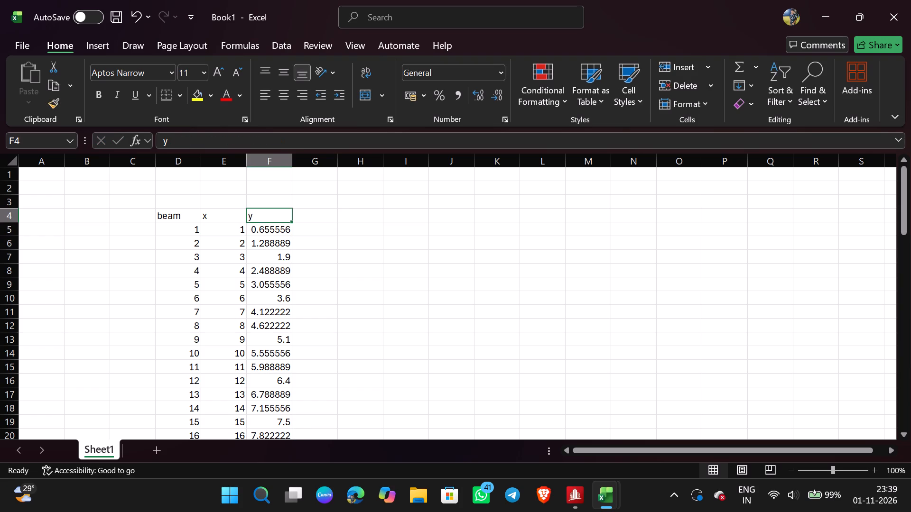
key(0)
click(242, 217)
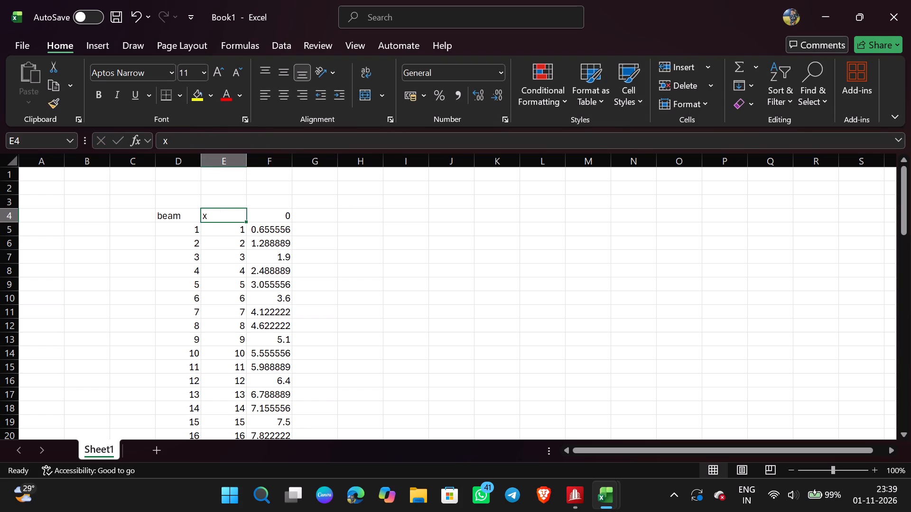
key(0)
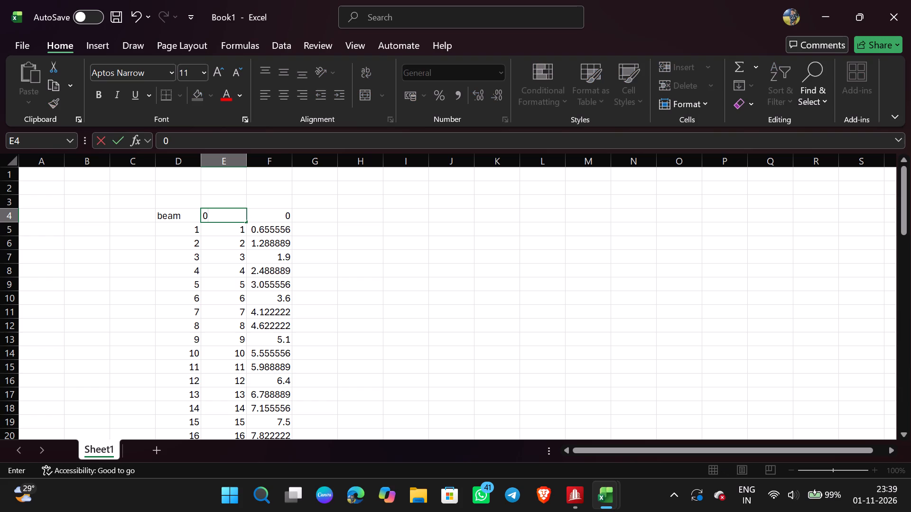
click(193, 212)
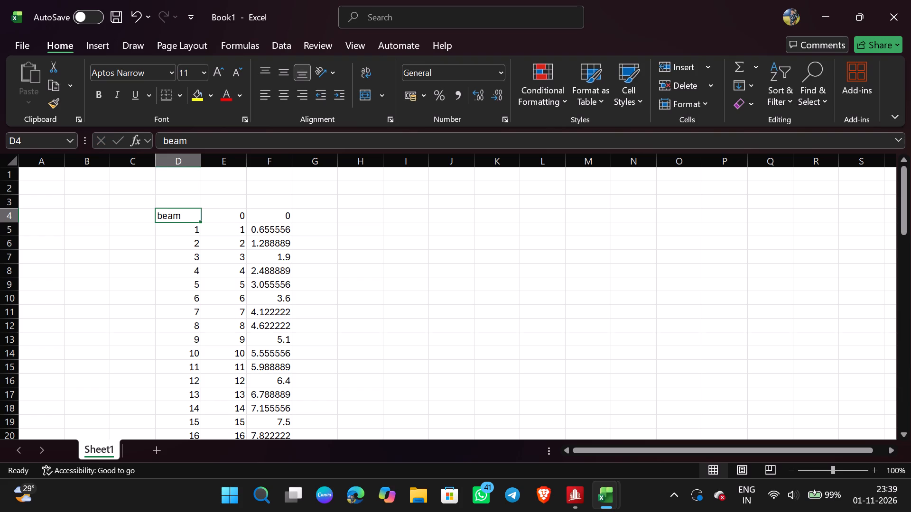
Delete the beam header and all beam numbers from column D, cells D4 through D71.
drag(195, 218, 150, 476)
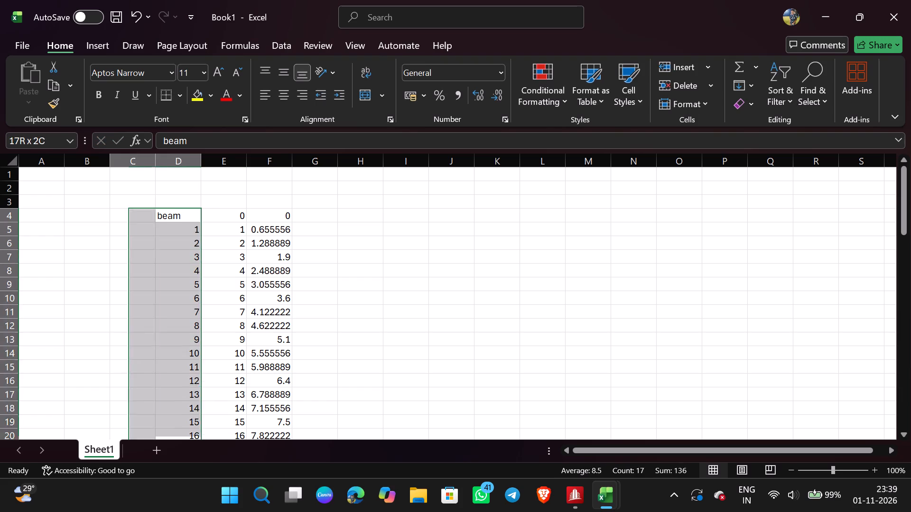
drag(150, 476, 201, 446)
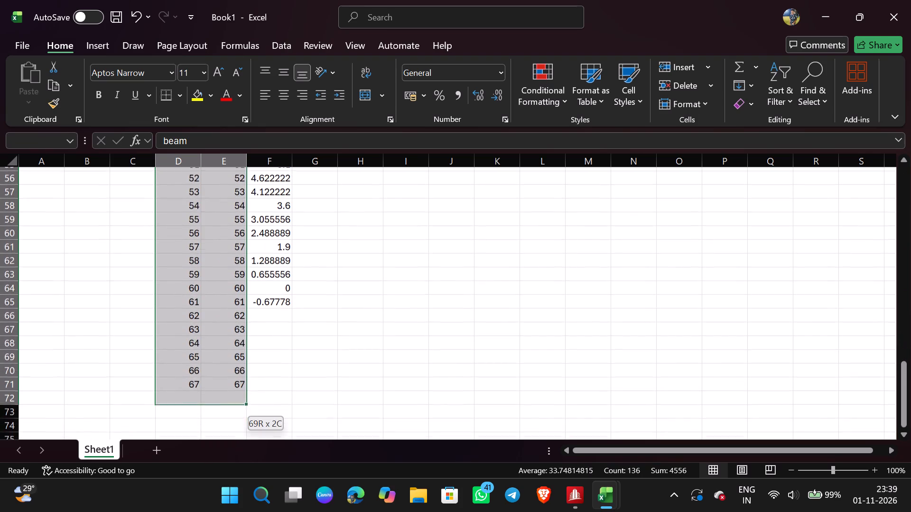
drag(201, 446, 192, 352)
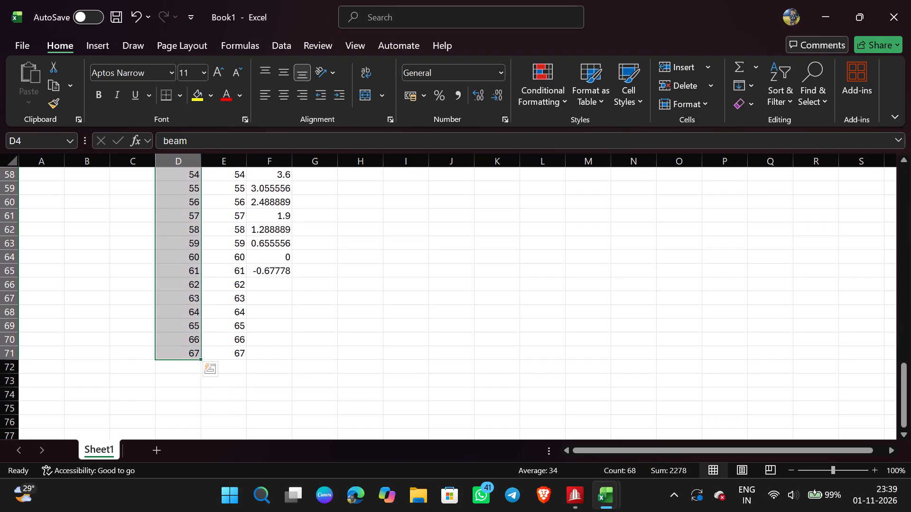
scroll(203, 277, up, 15)
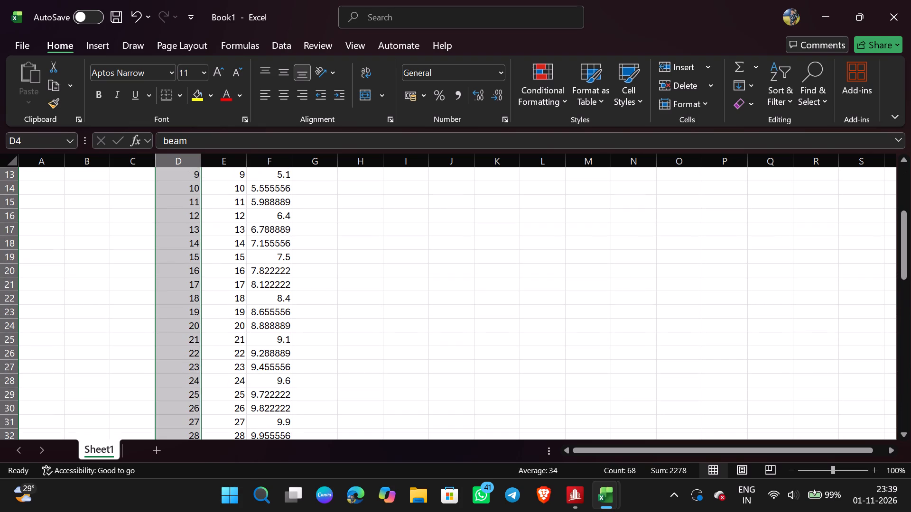
key(Delete)
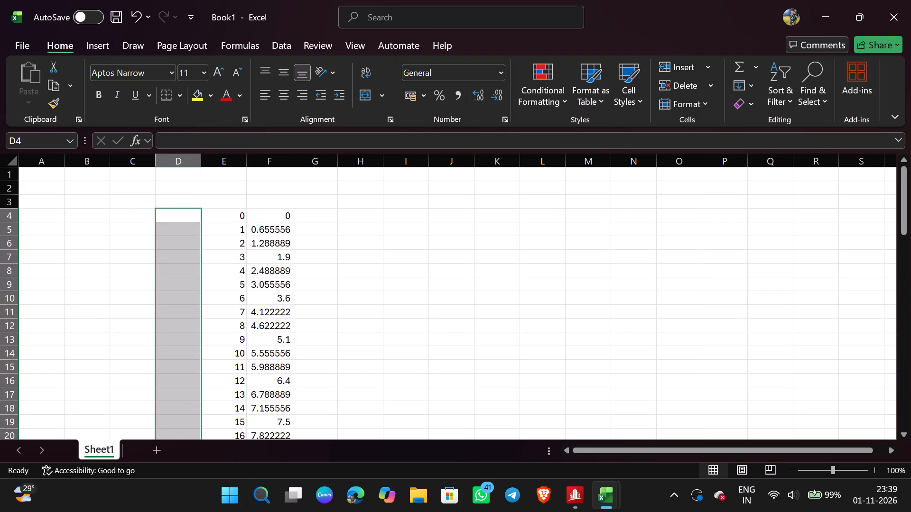
Add the column headers x in E3 and y in F3 above the zero row.
click(216, 205)
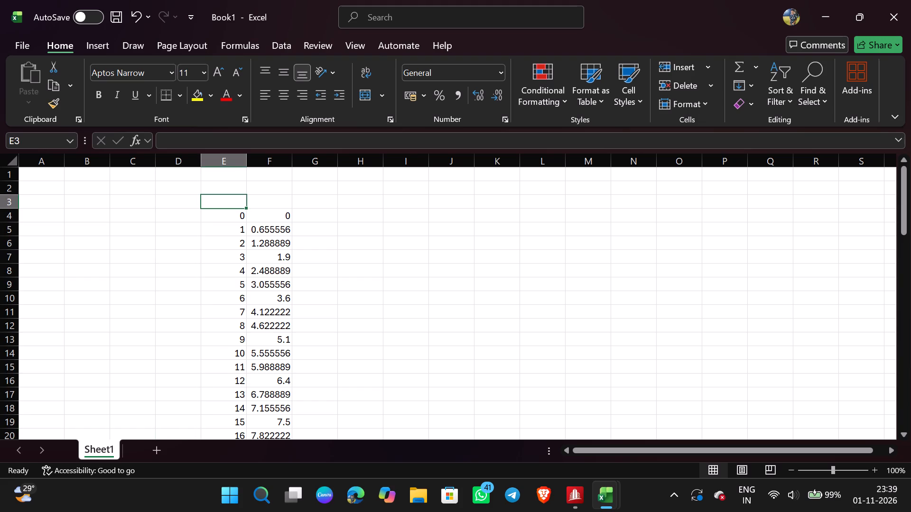
key(y)
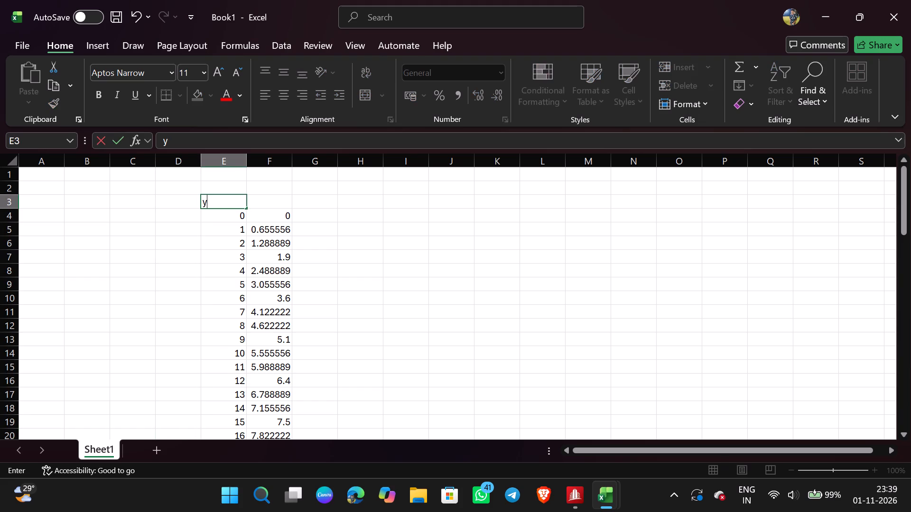
click(278, 202)
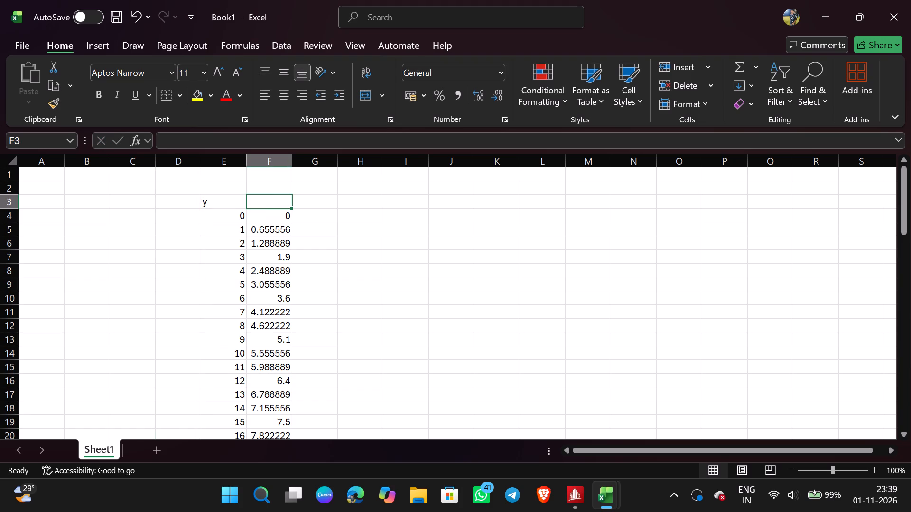
click(232, 209)
click(236, 204)
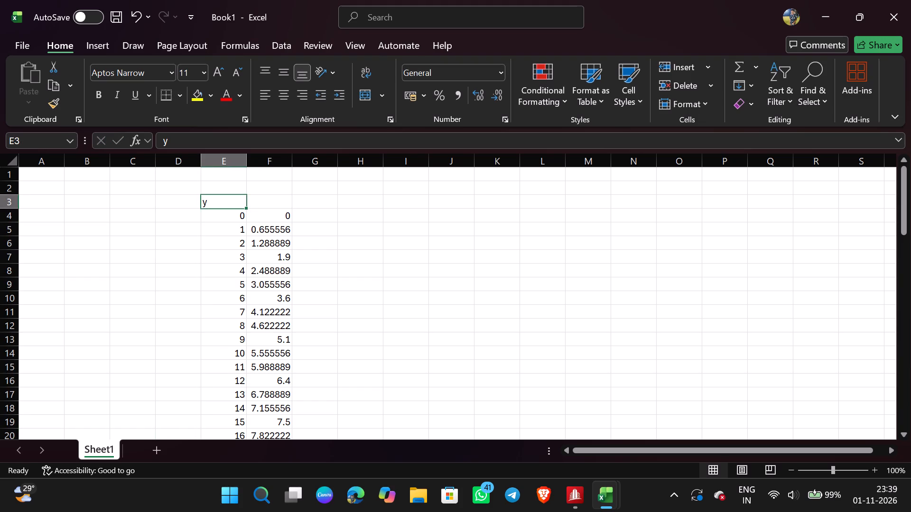
key(BackSpace)
key(x)
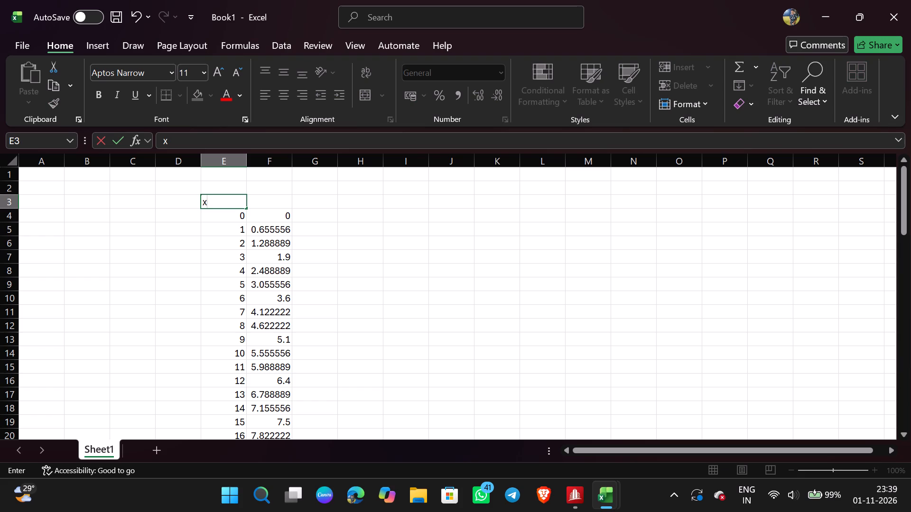
click(264, 198)
key(y)
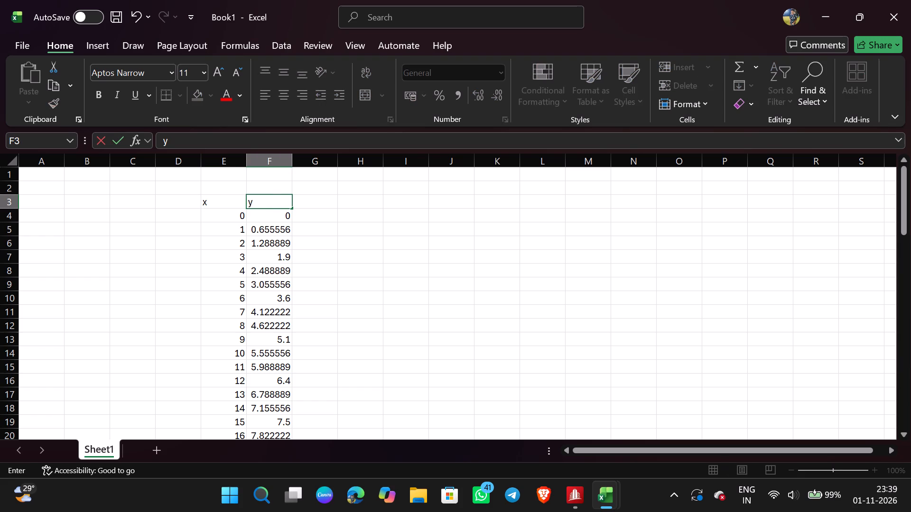
Add the column headers z in G3 and beam in D3 of the coordinate table.
click(311, 207)
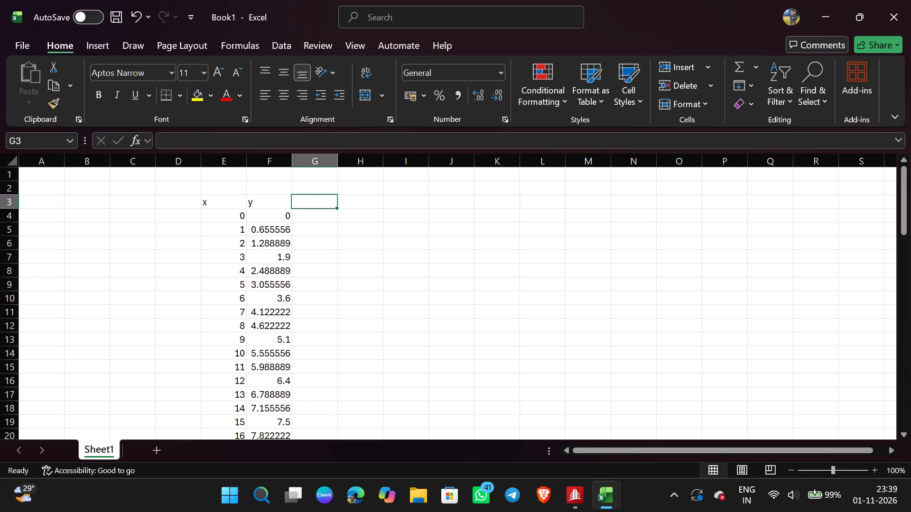
key(z)
click(193, 202)
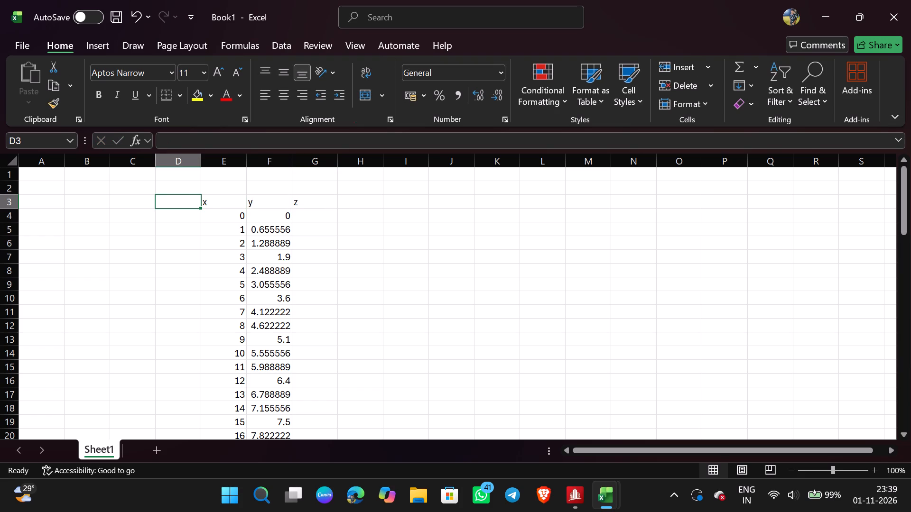
key(b)
key(e)
text(am)
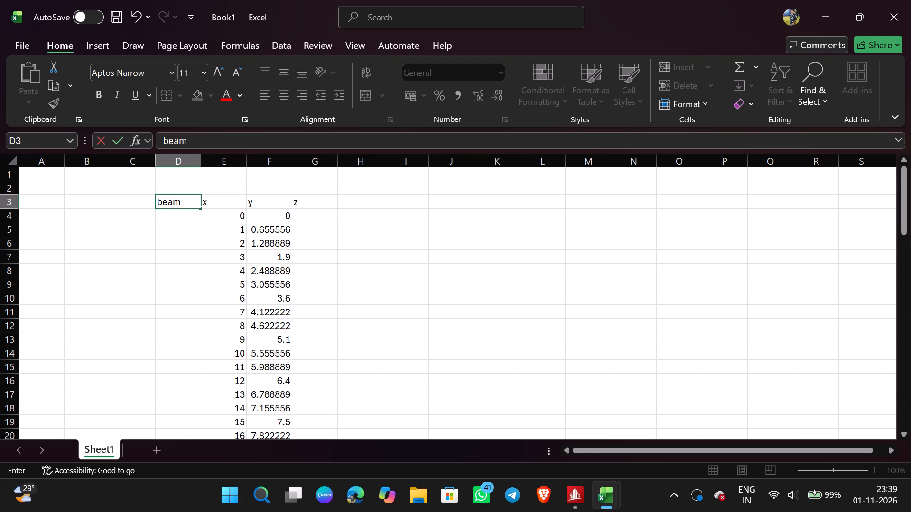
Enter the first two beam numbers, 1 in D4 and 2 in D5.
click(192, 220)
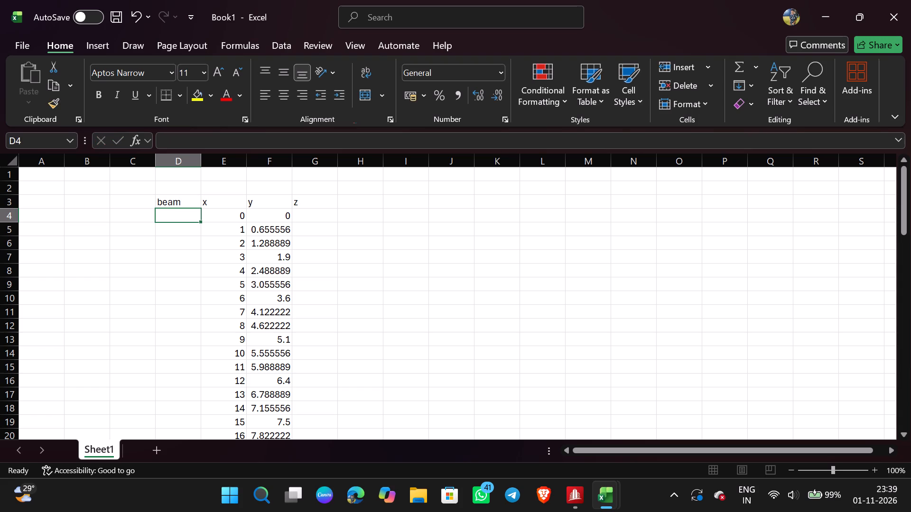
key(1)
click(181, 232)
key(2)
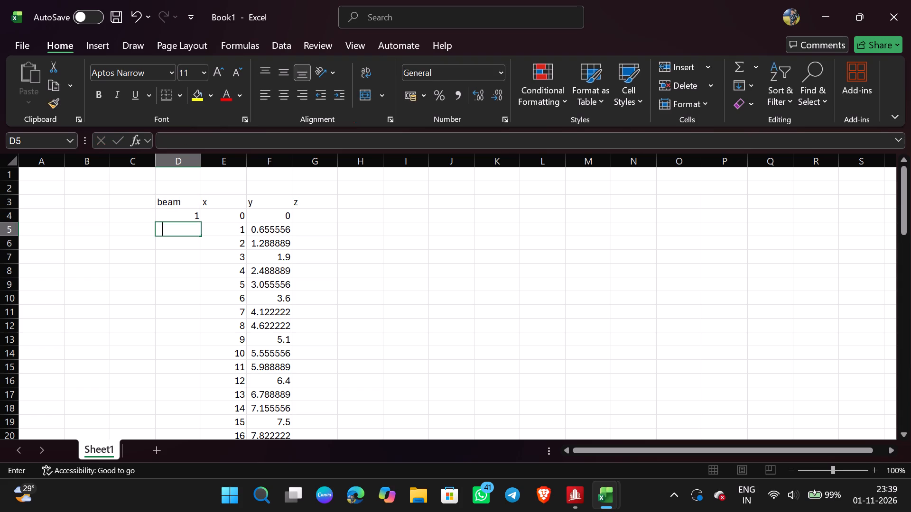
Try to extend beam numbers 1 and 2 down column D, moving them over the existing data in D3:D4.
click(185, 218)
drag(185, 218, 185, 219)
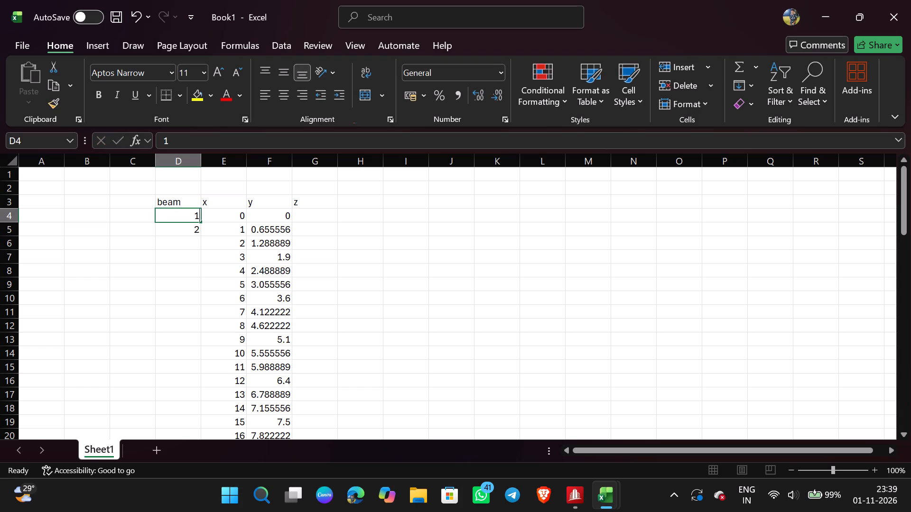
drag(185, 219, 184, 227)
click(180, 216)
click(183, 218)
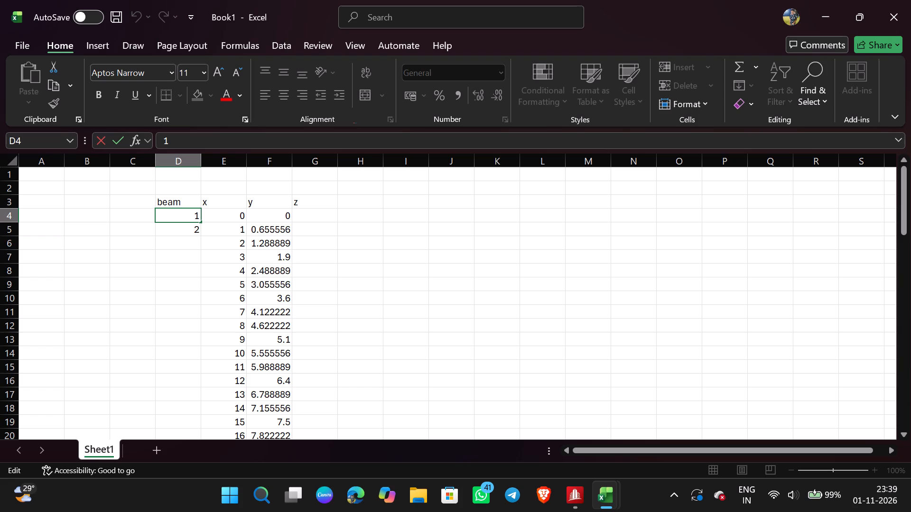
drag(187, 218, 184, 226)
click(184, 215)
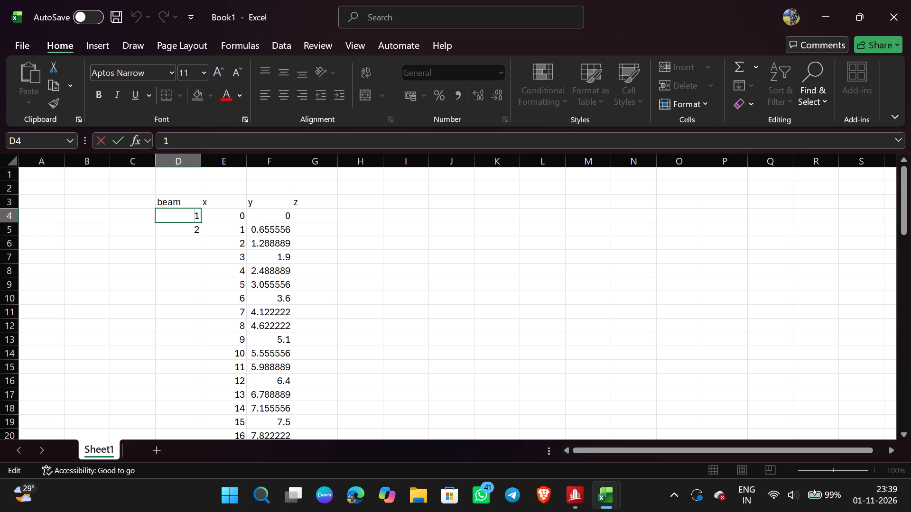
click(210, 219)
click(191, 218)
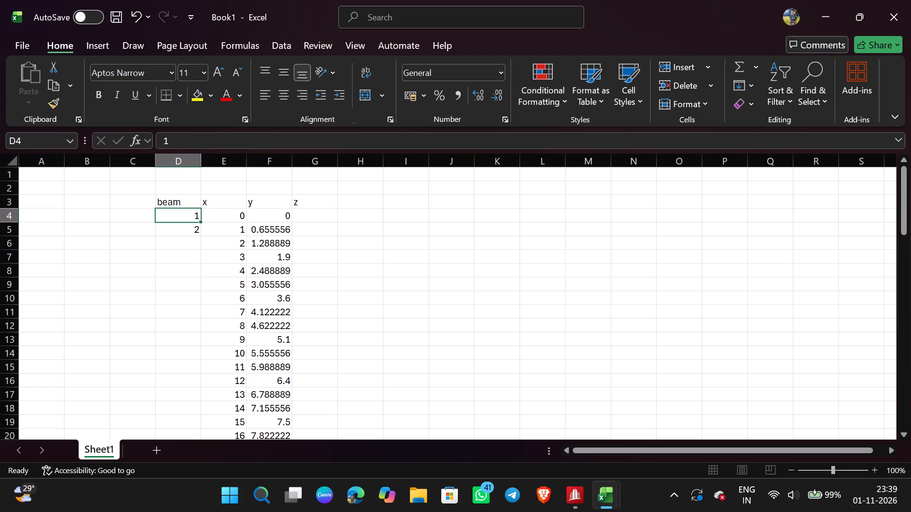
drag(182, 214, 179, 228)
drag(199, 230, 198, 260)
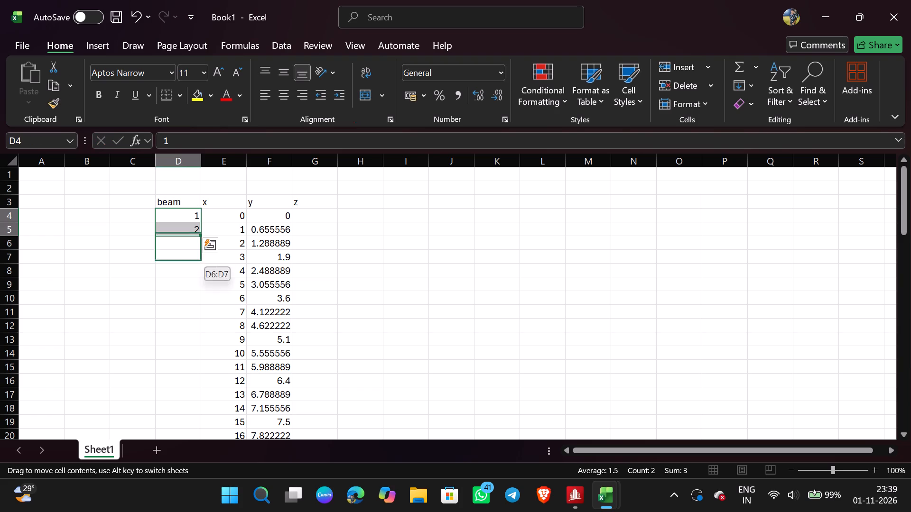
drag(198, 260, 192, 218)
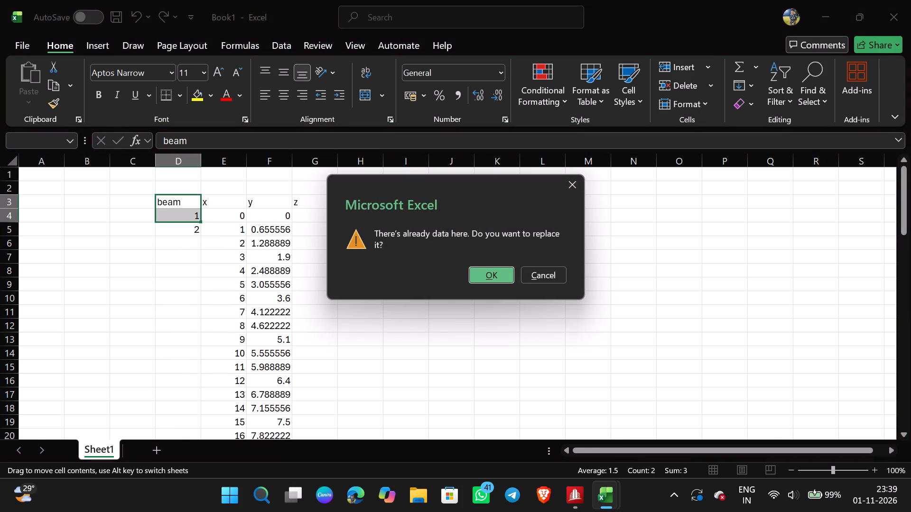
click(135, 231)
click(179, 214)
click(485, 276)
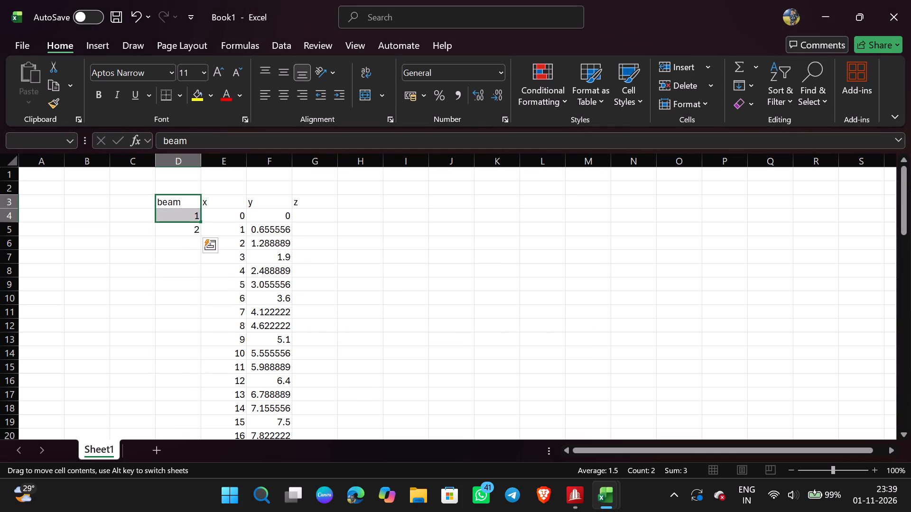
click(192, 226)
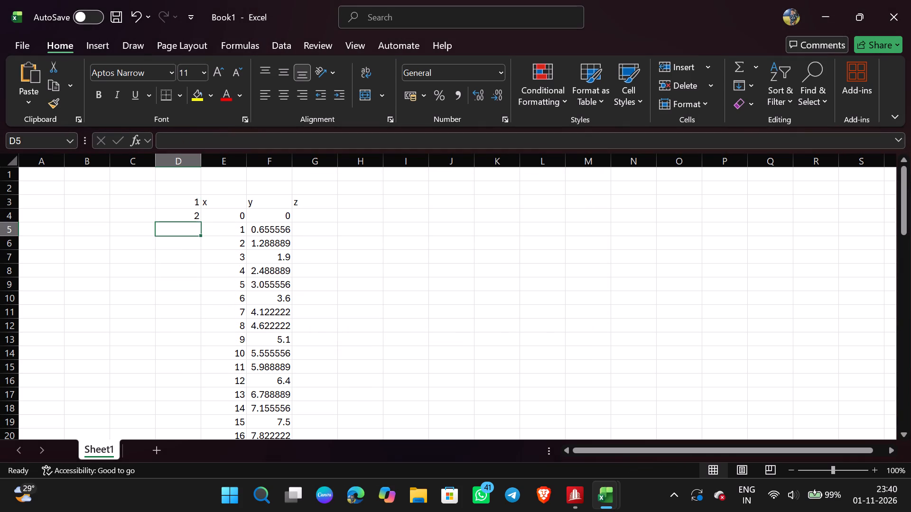
Re-enter the beam header in D3 and the beam numbers 1 in D4 and 2 in D5.
click(195, 201)
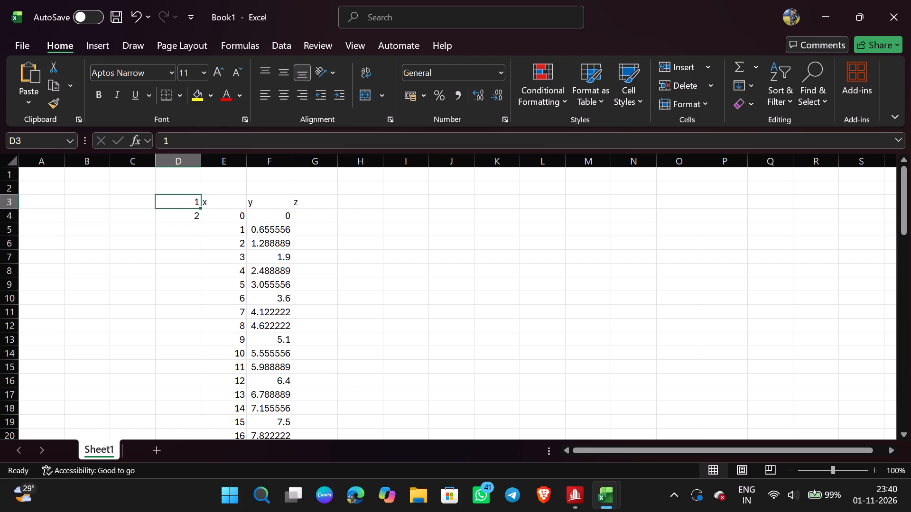
key(BackSpace)
key(b)
text(eam)
click(196, 222)
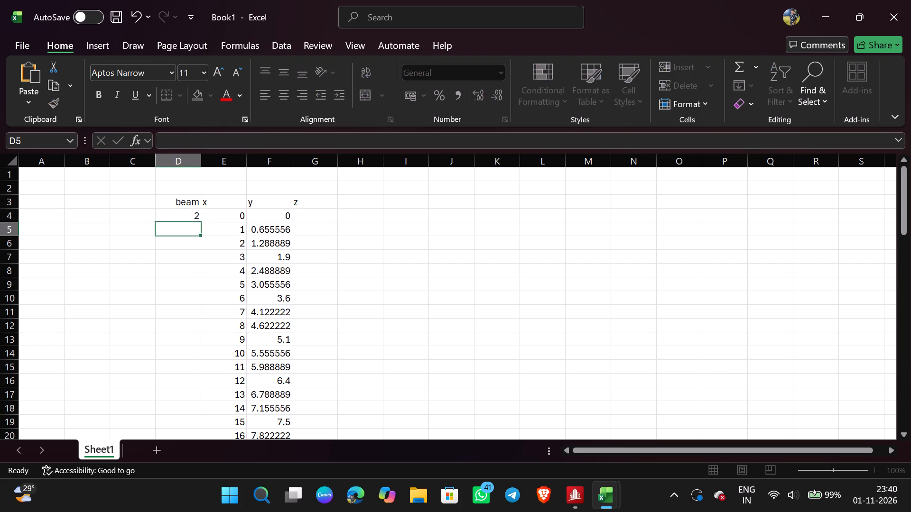
click(196, 221)
click(196, 215)
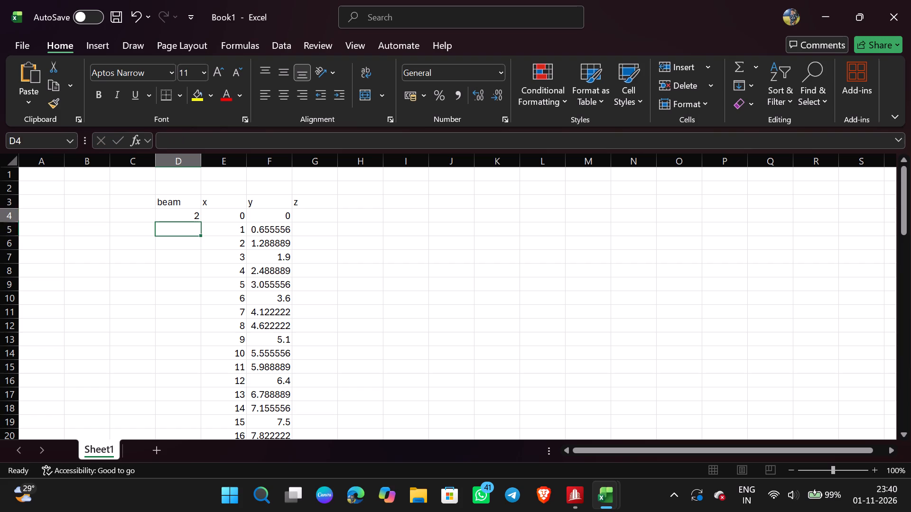
key(BackSpace)
key(1)
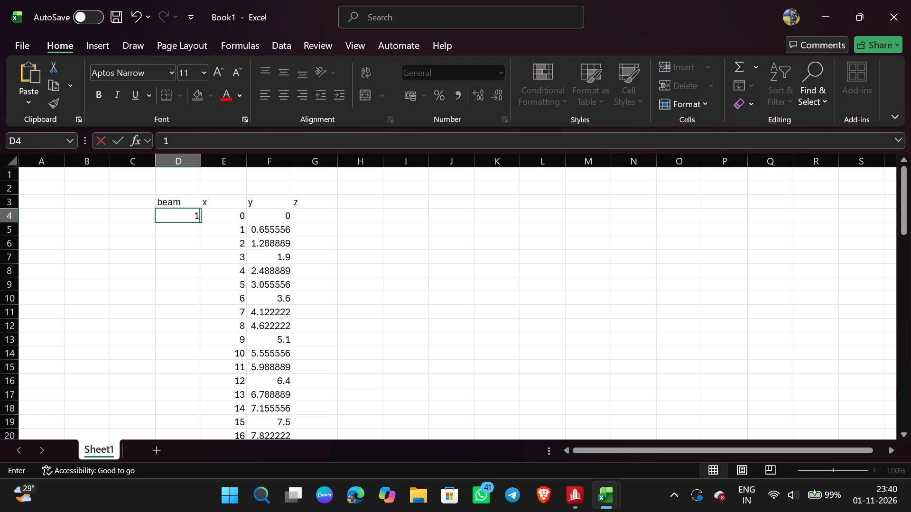
click(193, 237)
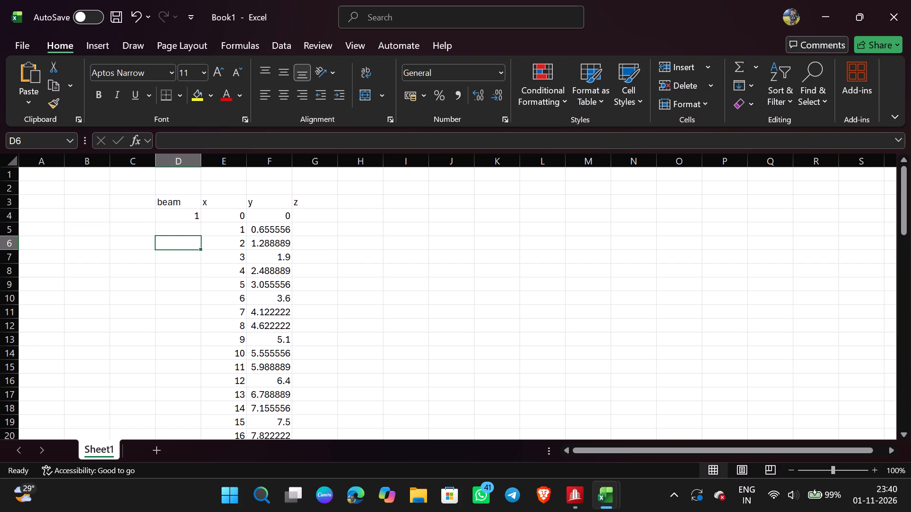
click(195, 228)
key(2)
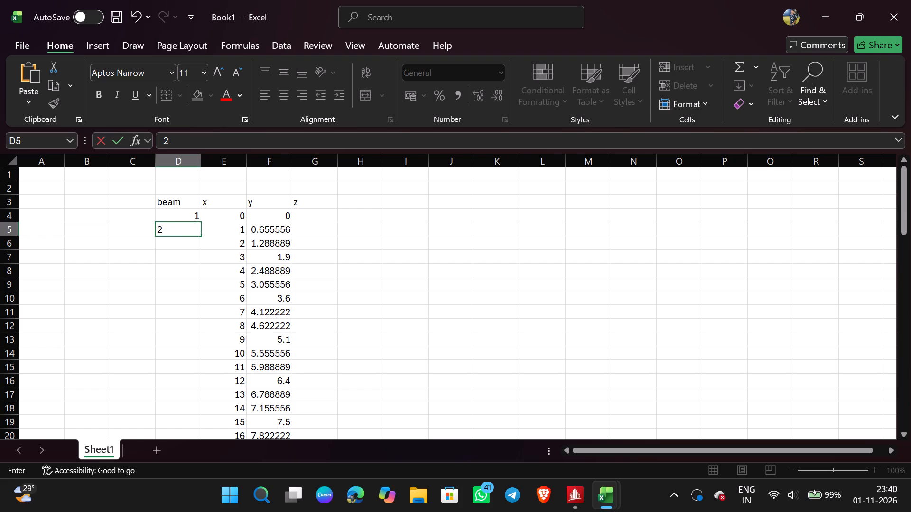
Fill the beam number series from D4:D5 down column D to 61 in cell D64.
click(185, 217)
drag(186, 217, 187, 217)
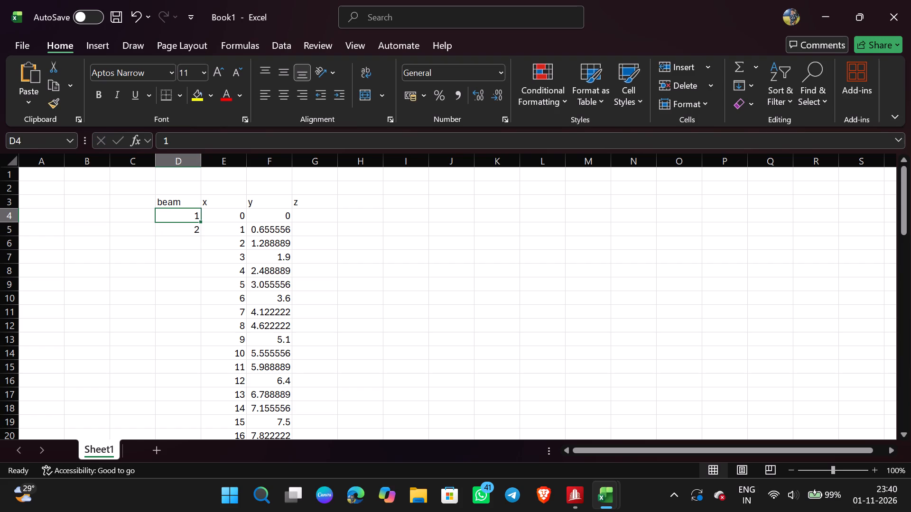
drag(187, 217, 187, 228)
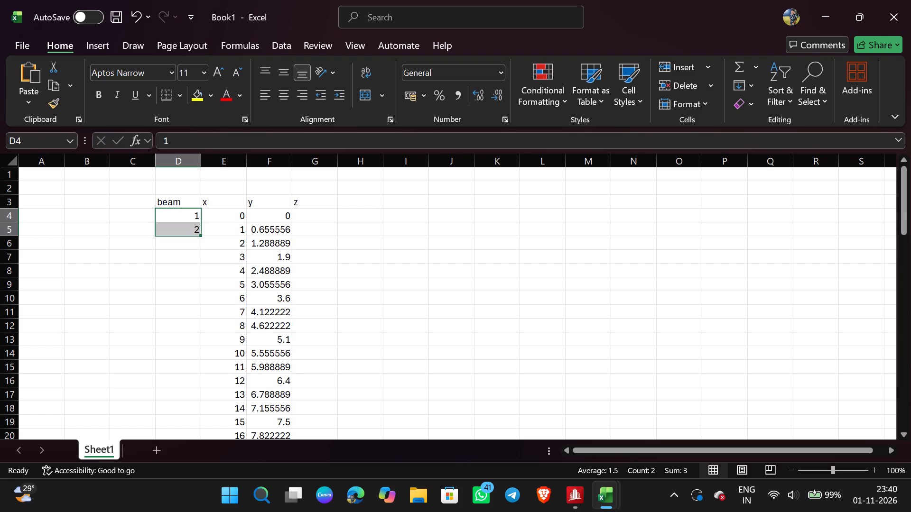
drag(199, 233, 206, 511)
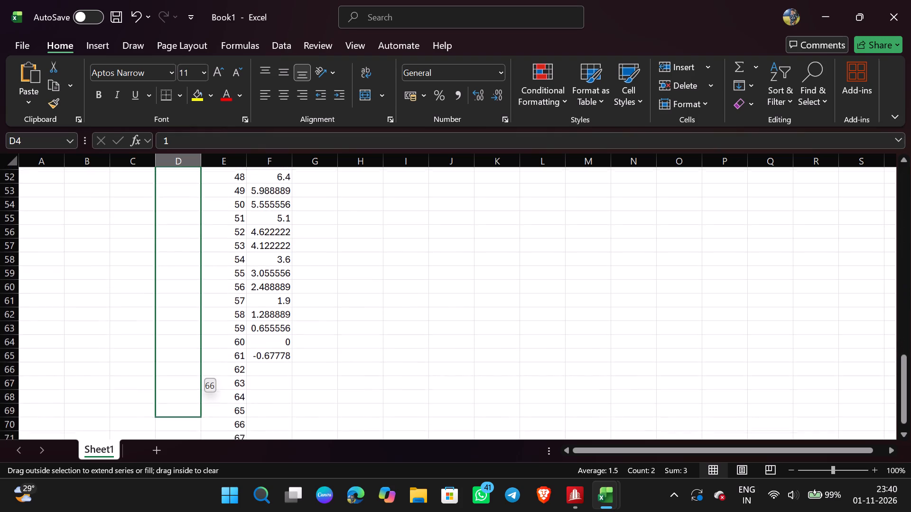
drag(206, 511, 192, 337)
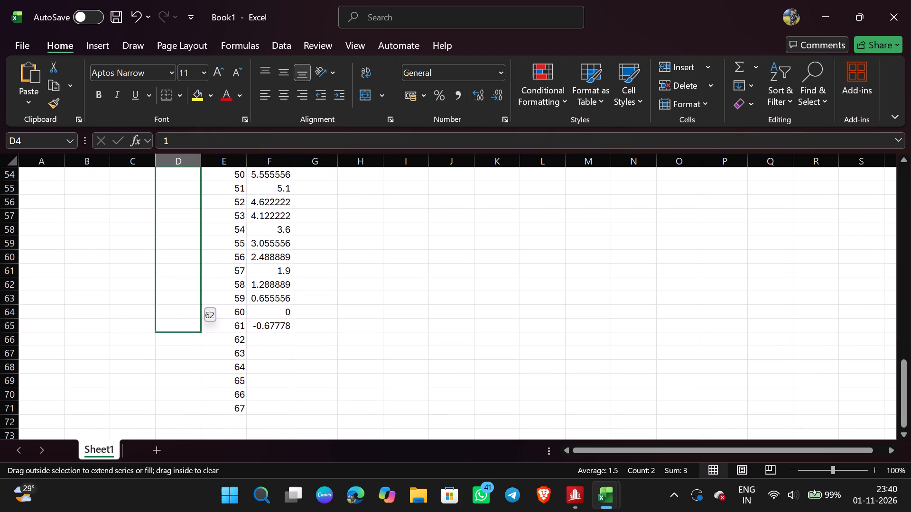
drag(192, 337, 195, 324)
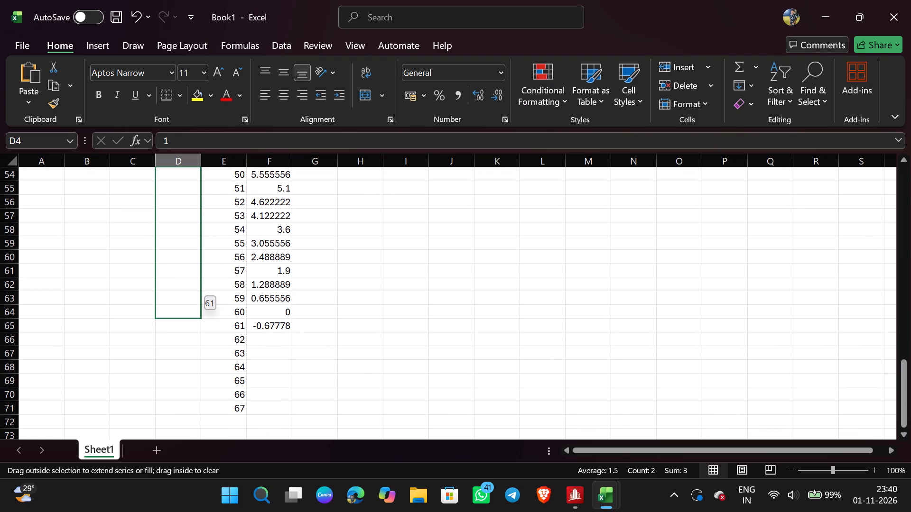
drag(195, 324, 195, 324)
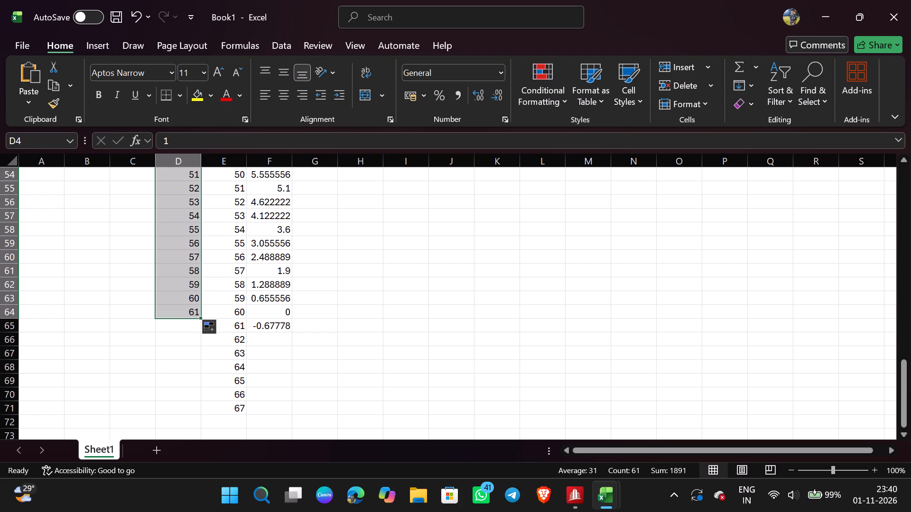
Enter a semicolon in H3 and fill it down column H to row 70.
scroll(283, 337, up, 2)
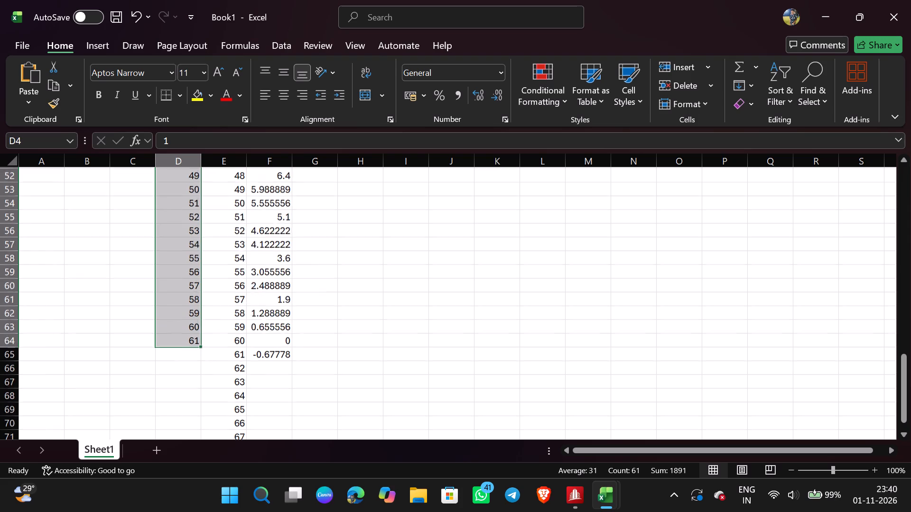
scroll(283, 337, up, 14)
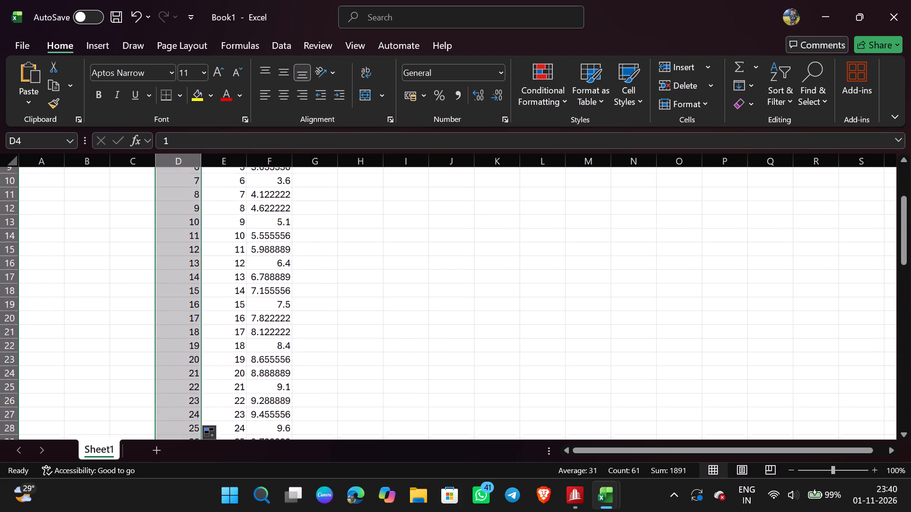
scroll(283, 338, up, 6)
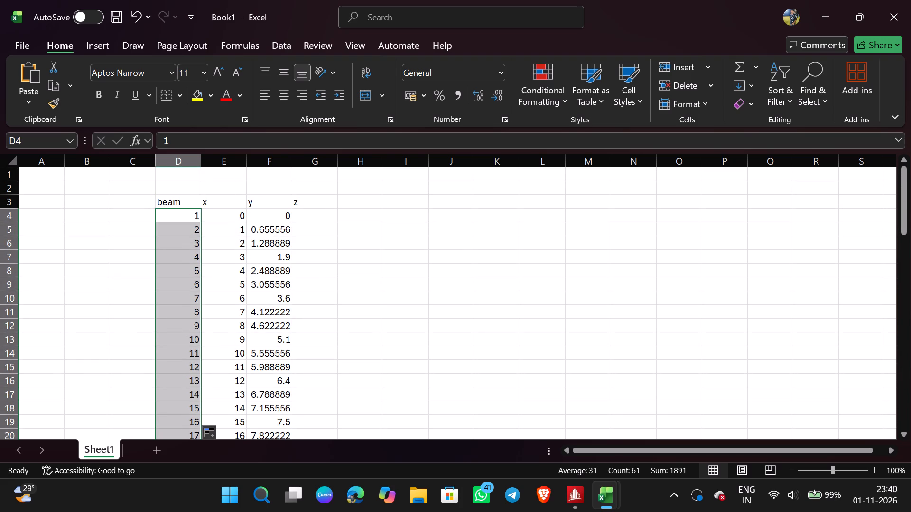
click(359, 198)
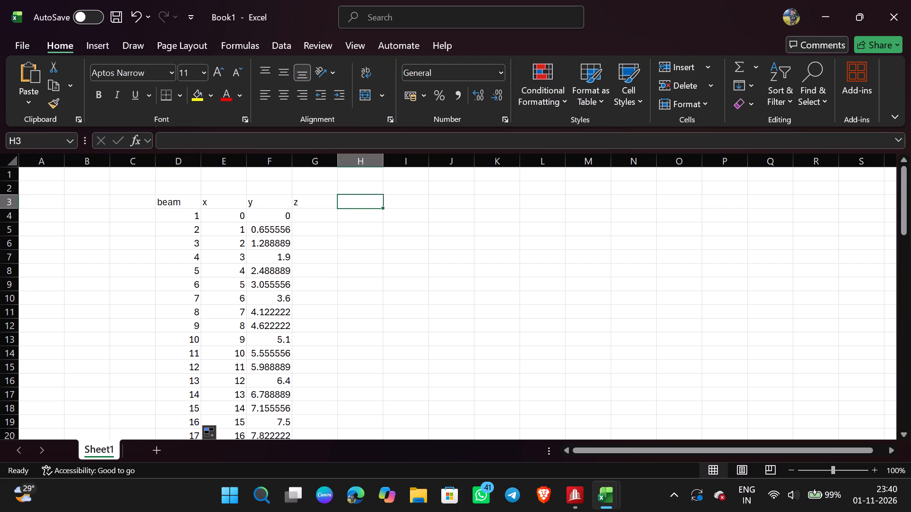
key(semicolon)
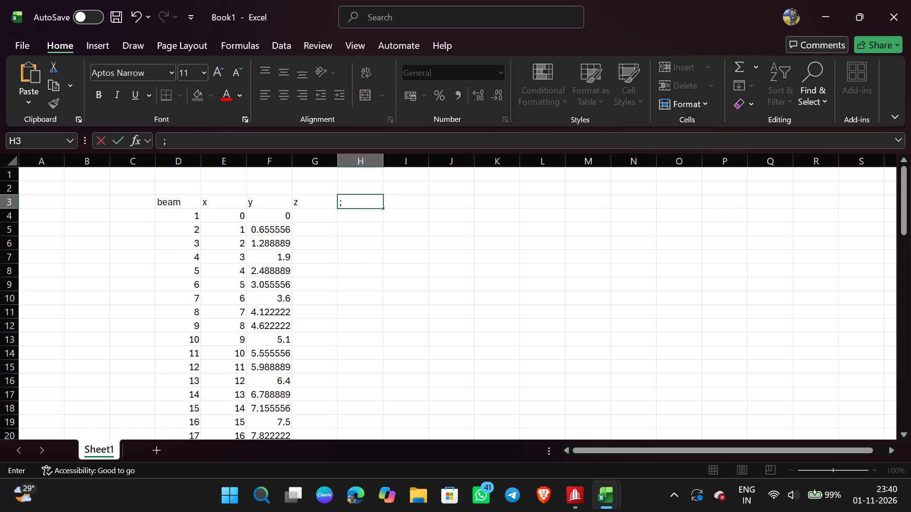
drag(383, 207, 382, 221)
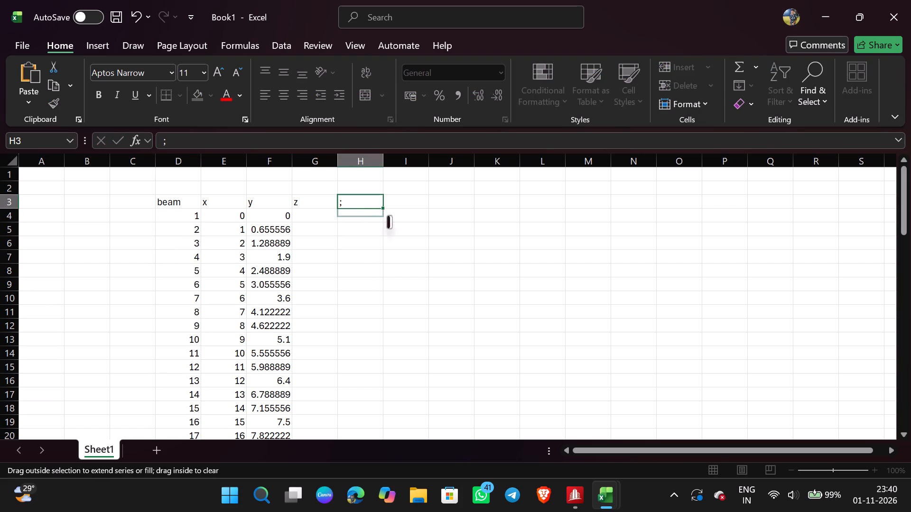
drag(382, 221, 390, 462)
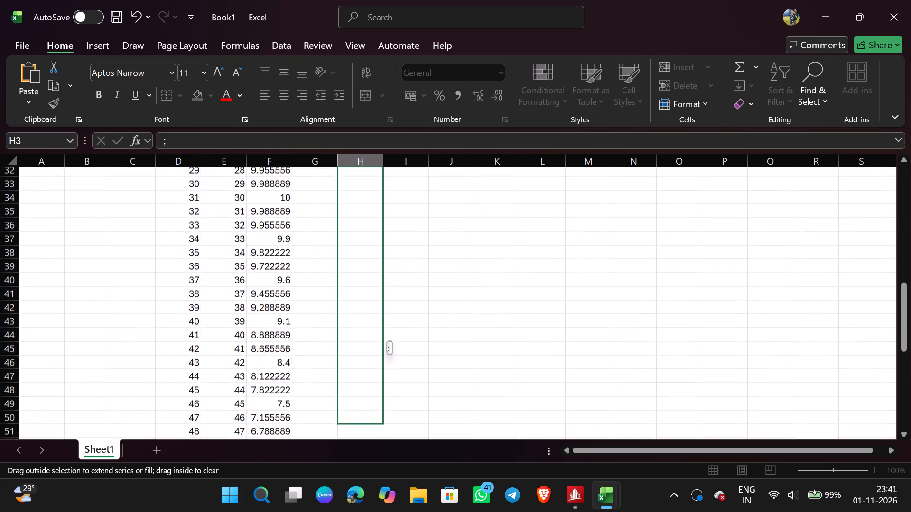
drag(390, 462, 389, 455)
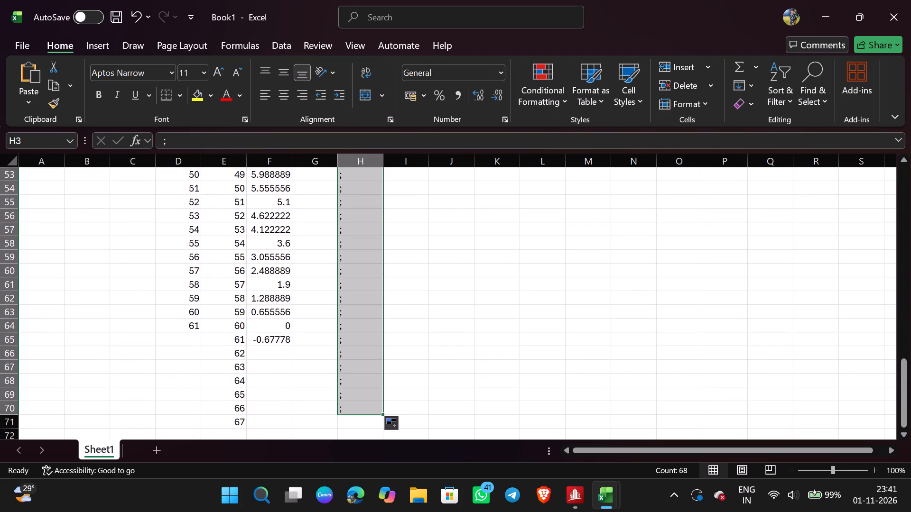
scroll(356, 346, up, 20)
scroll(356, 346, up, 3)
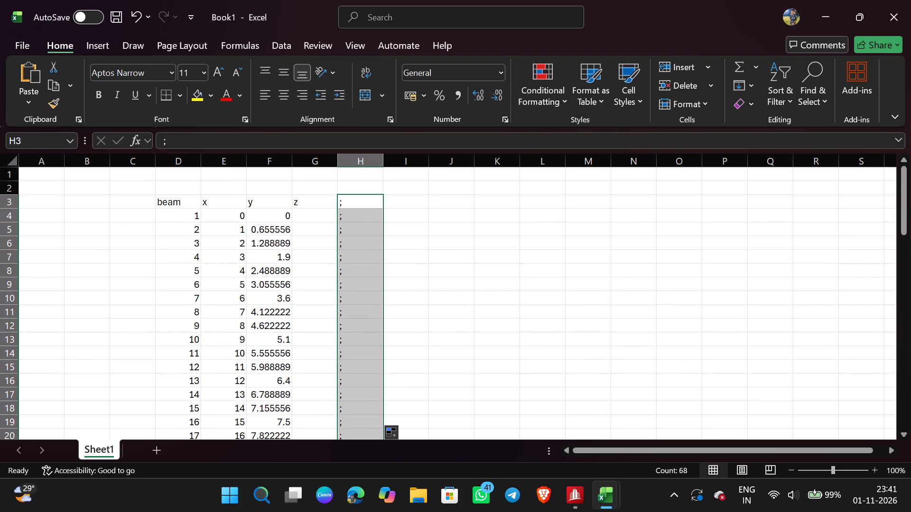
Enter 0 as the z coordinate in G4 and fill it down column G to row 72.
click(313, 218)
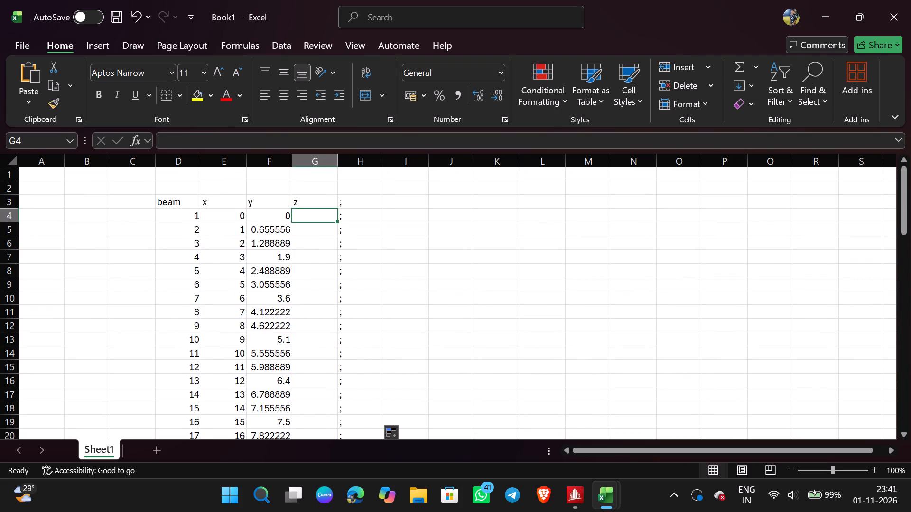
key(0)
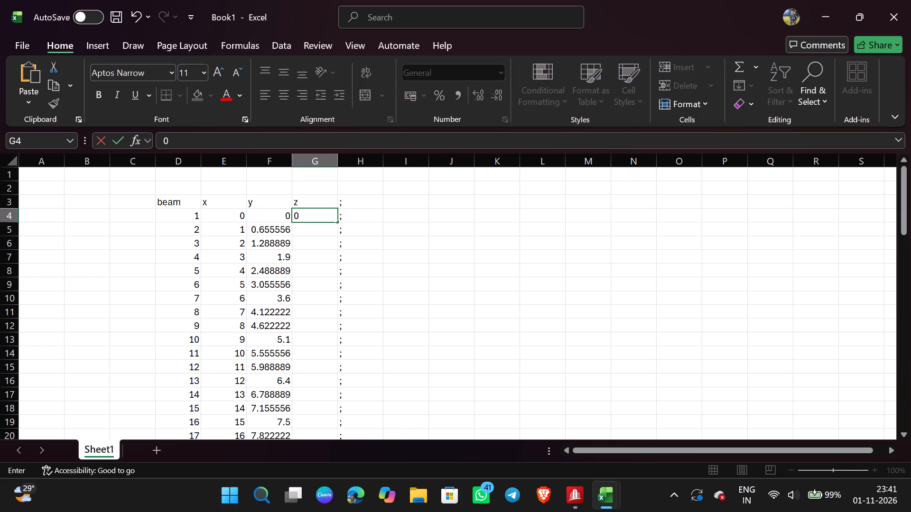
drag(334, 222, 333, 511)
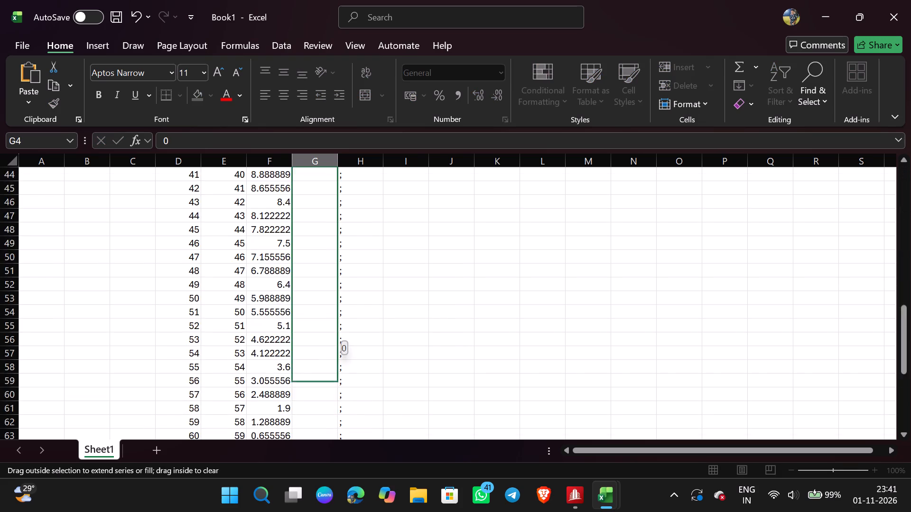
drag(333, 511, 333, 385)
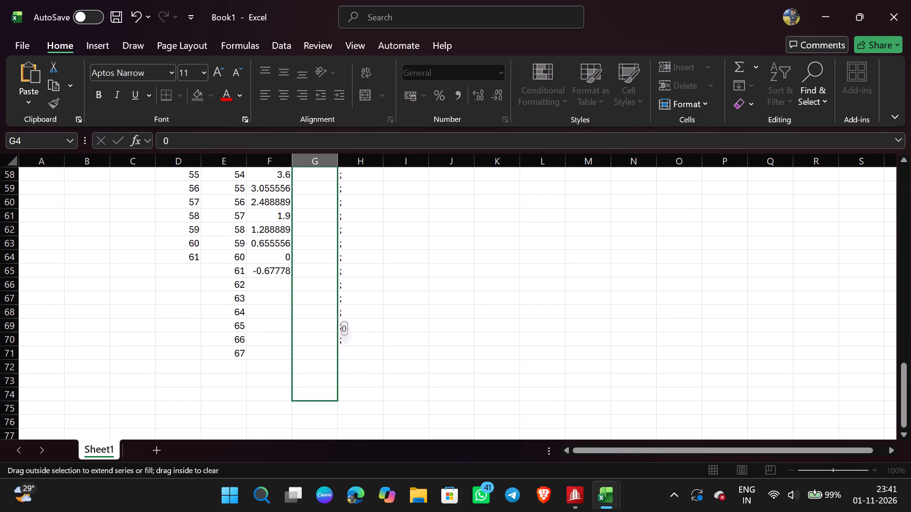
drag(333, 385, 333, 373)
scroll(382, 300, up, 12)
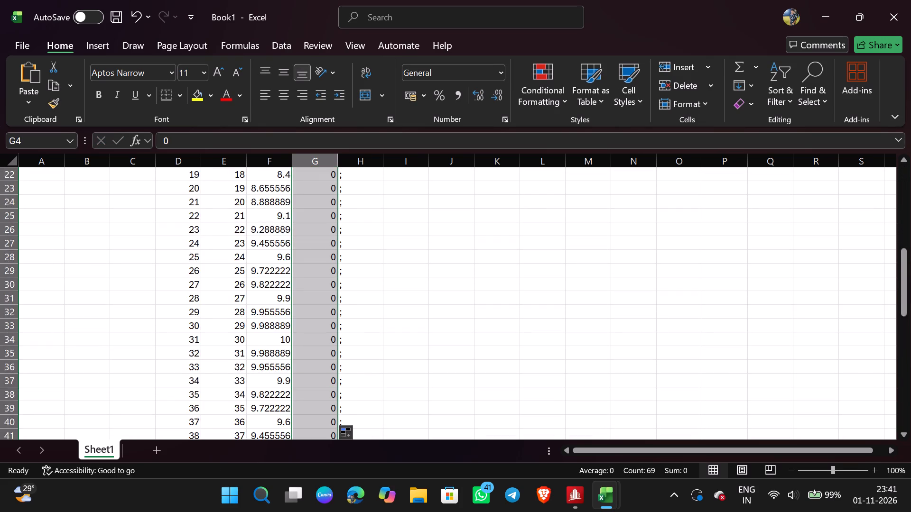
scroll(384, 301, up, 14)
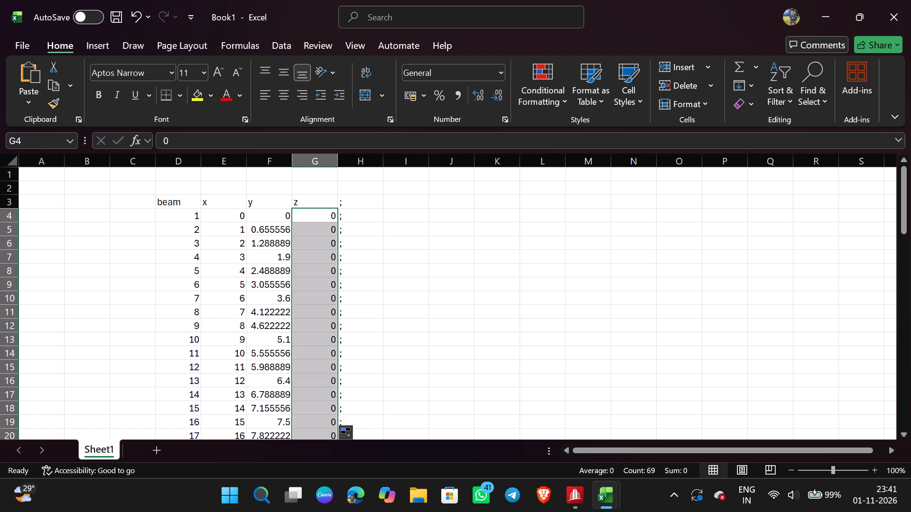
Enter the header node in J3, with node numbers 1 in J4 and 2 in J5.
click(446, 209)
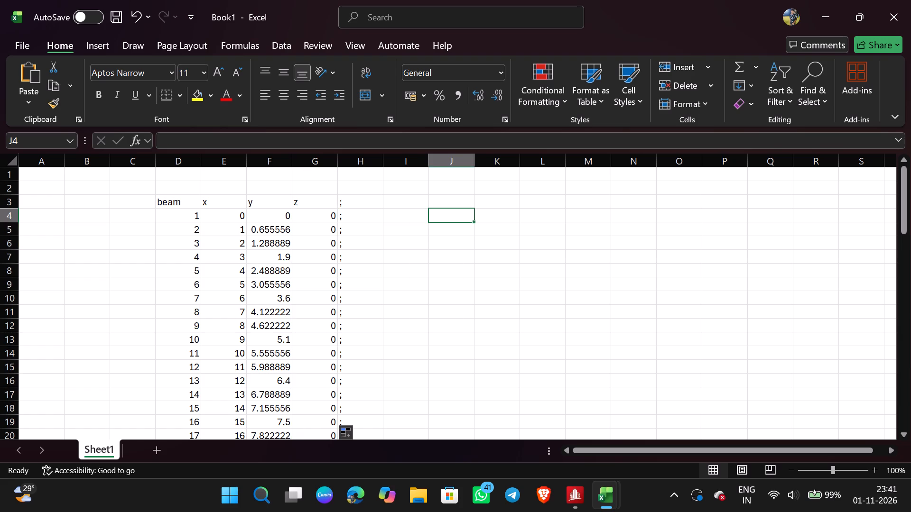
click(446, 203)
text(node)
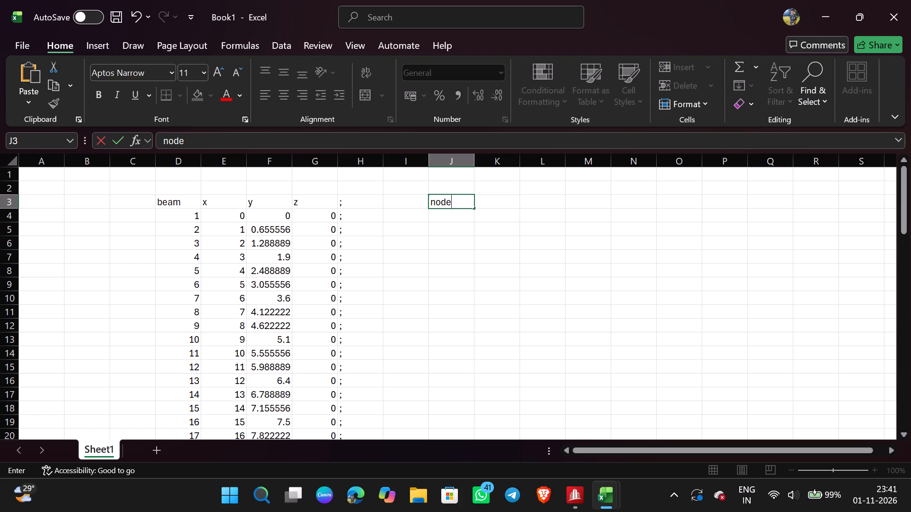
click(494, 199)
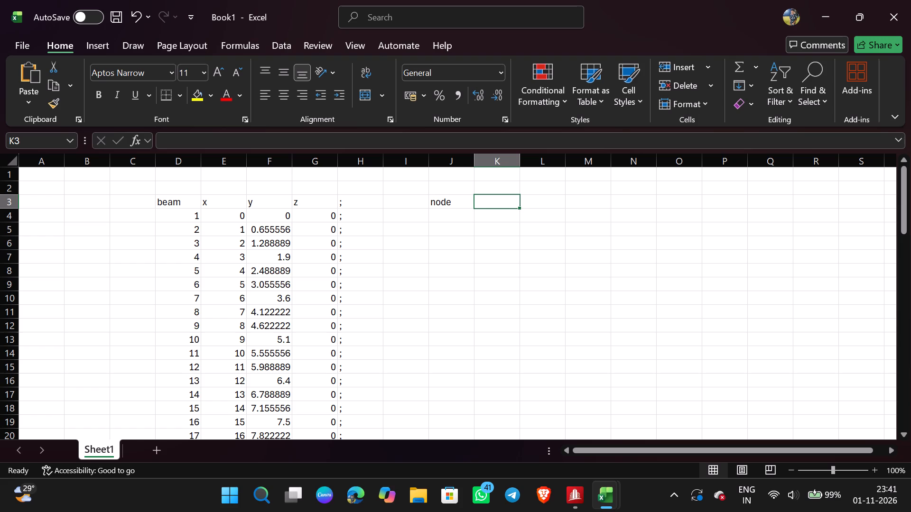
click(455, 214)
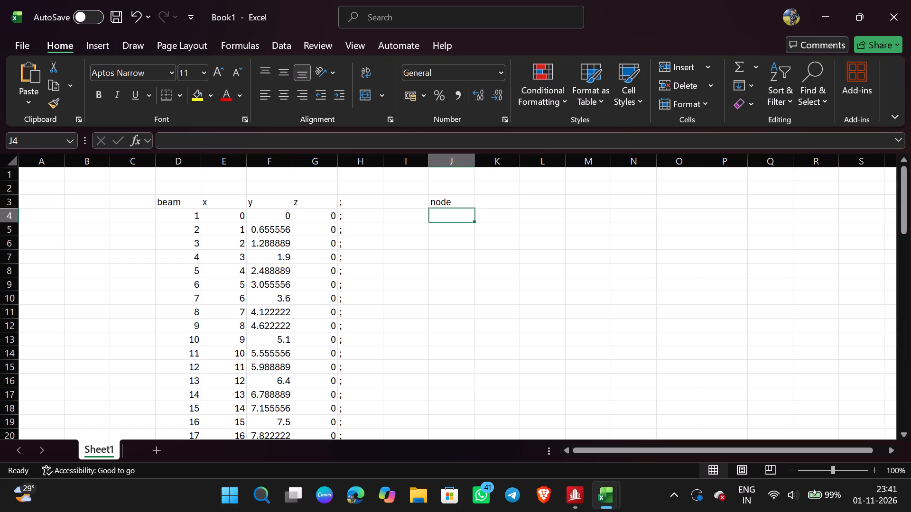
key(1)
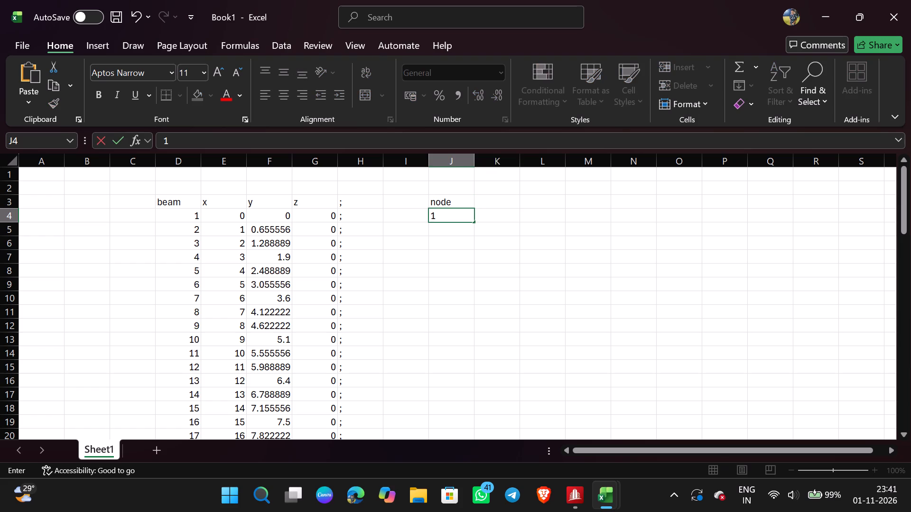
click(466, 234)
key(2)
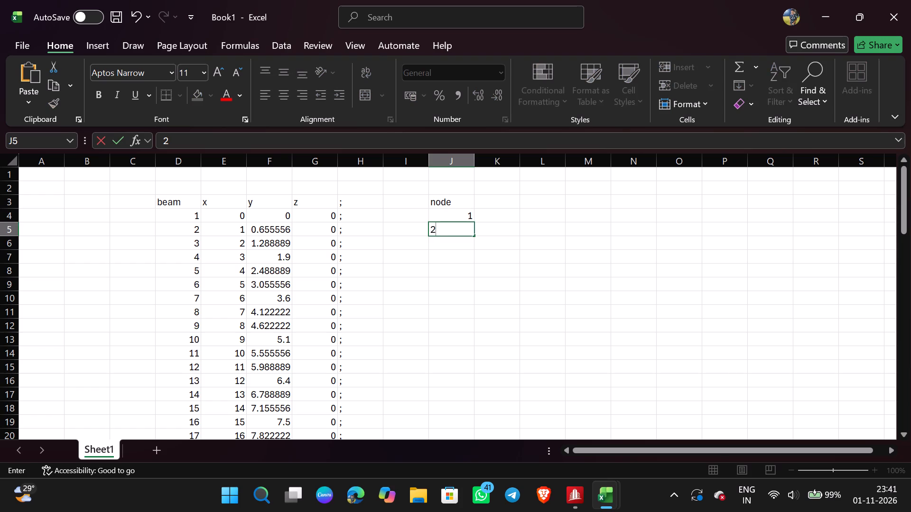
Fill the node number series from J4:J5 down column J to 69 in cell J72.
click(465, 219)
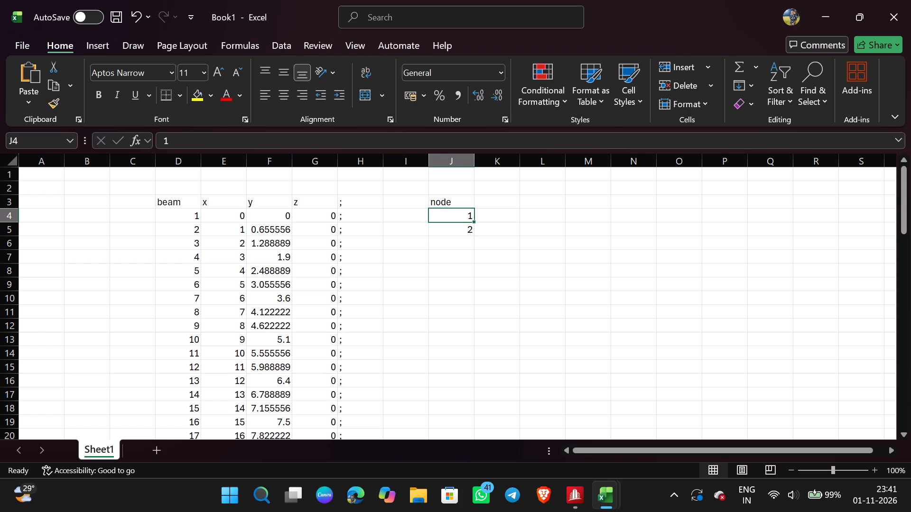
drag(460, 218, 462, 233)
drag(473, 235, 478, 254)
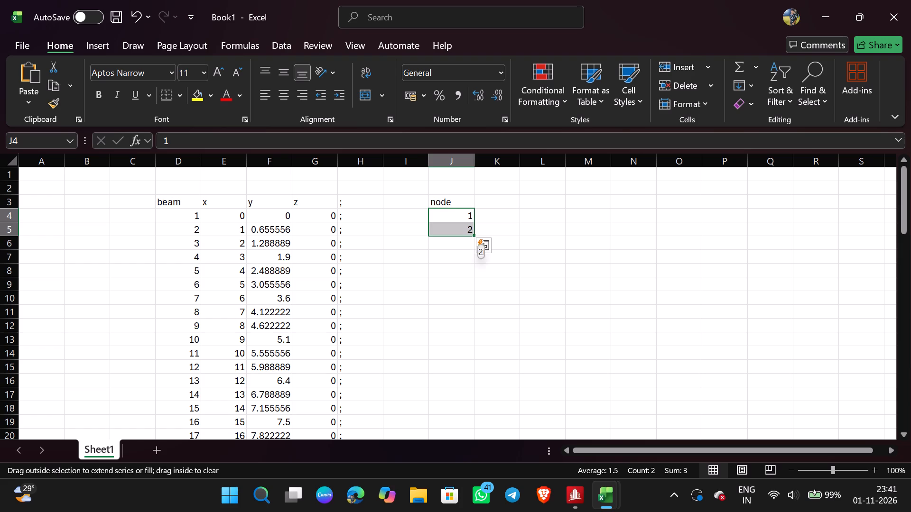
drag(478, 254, 502, 463)
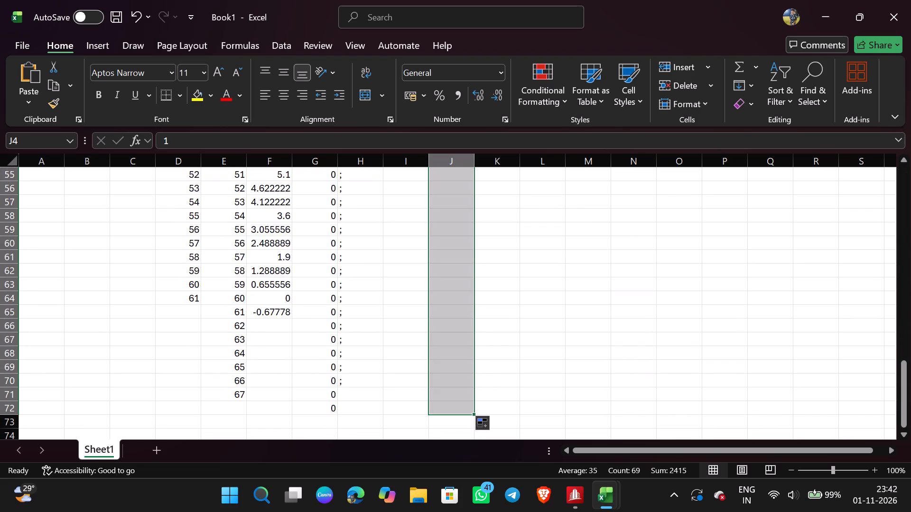
scroll(470, 292, up, 19)
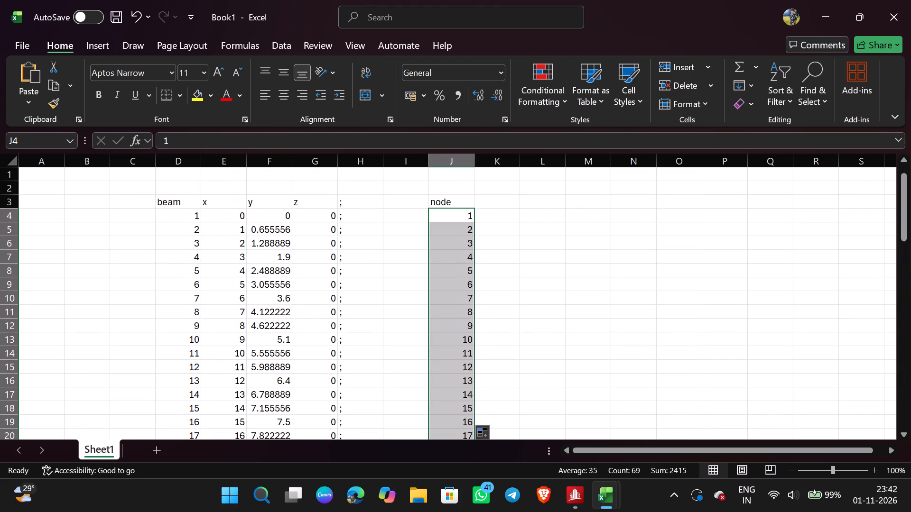